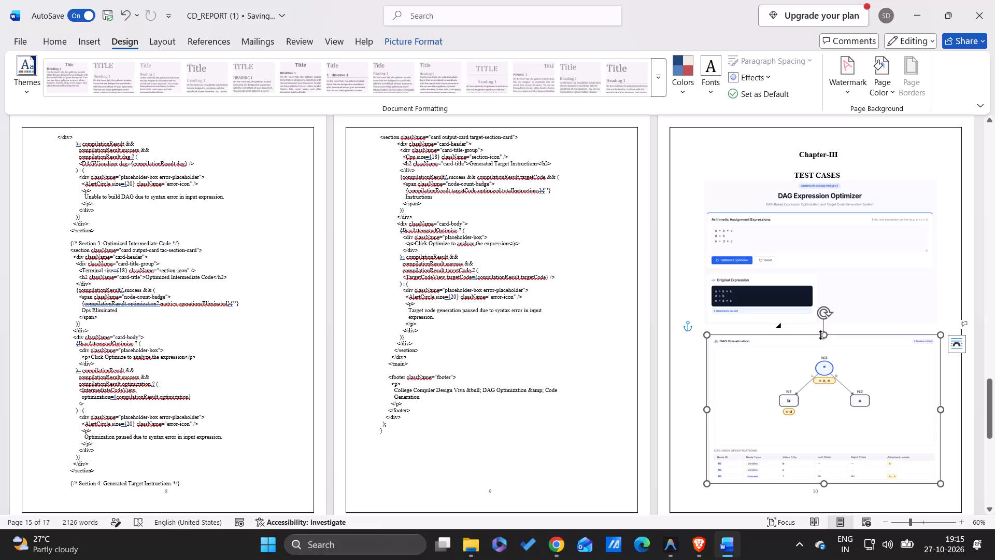
Stretch the DAG Visualization picture's top edge upward to narrow the gap below the optimizer screenshot.
{"action": "left_click_drag", "start_coordinate": [823, 338], "coordinate": [824, 331]}
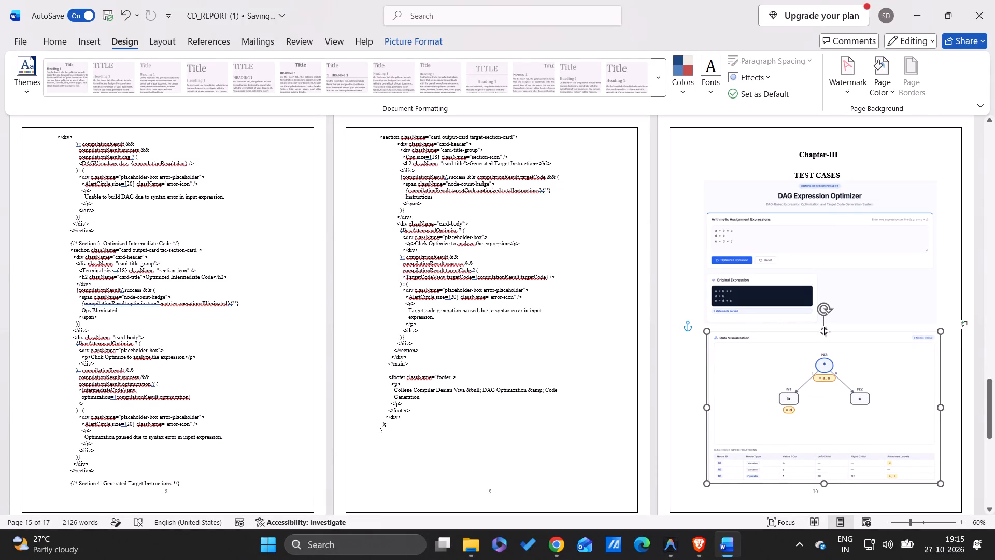
{"action": "left_click_drag", "start_coordinate": [824, 331], "coordinate": [825, 329]}
{"action": "left_click", "coordinate": [829, 411]}
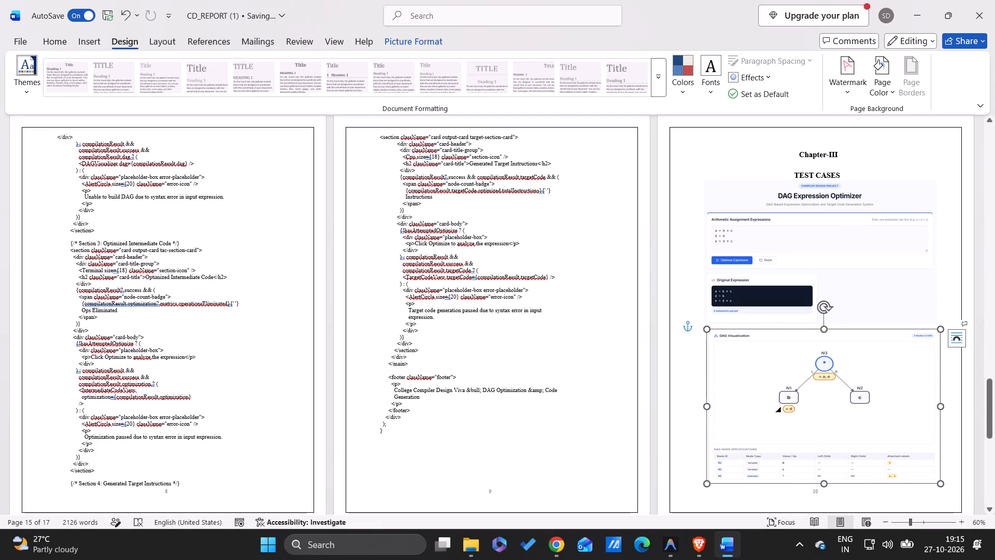
Nudge the DAG Visualization picture slightly left and up so it lines up with the screenshot above it.
{"action": "scroll", "coordinate": [789, 386], "scroll_direction": "up", "scroll_amount": 4, "text": "ctrl"}
{"action": "scroll", "coordinate": [789, 386], "scroll_direction": "down", "scroll_amount": 1}
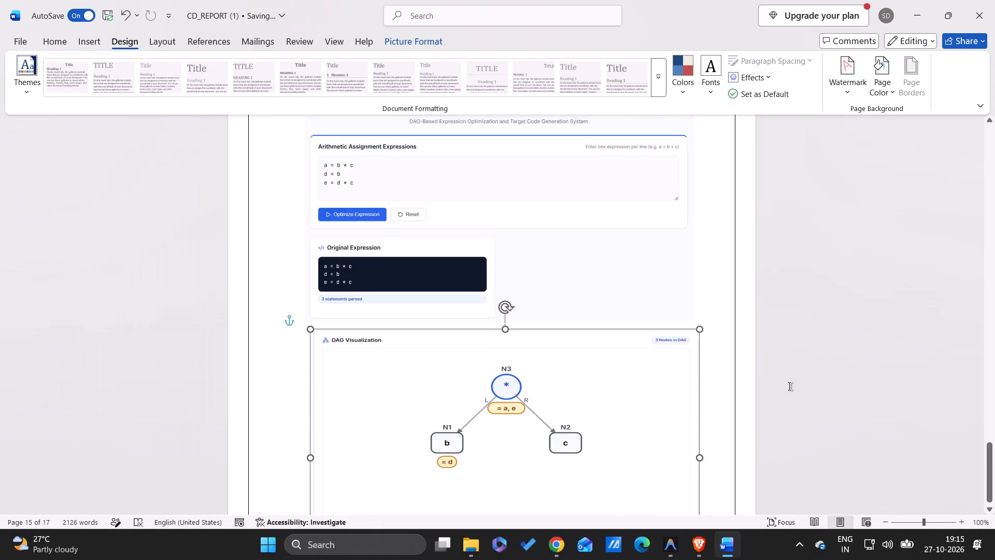
{"action": "scroll", "coordinate": [789, 386], "scroll_direction": "down", "scroll_amount": 1}
{"action": "scroll", "coordinate": [487, 317], "scroll_direction": "up", "scroll_amount": 2, "text": "ctrl"}
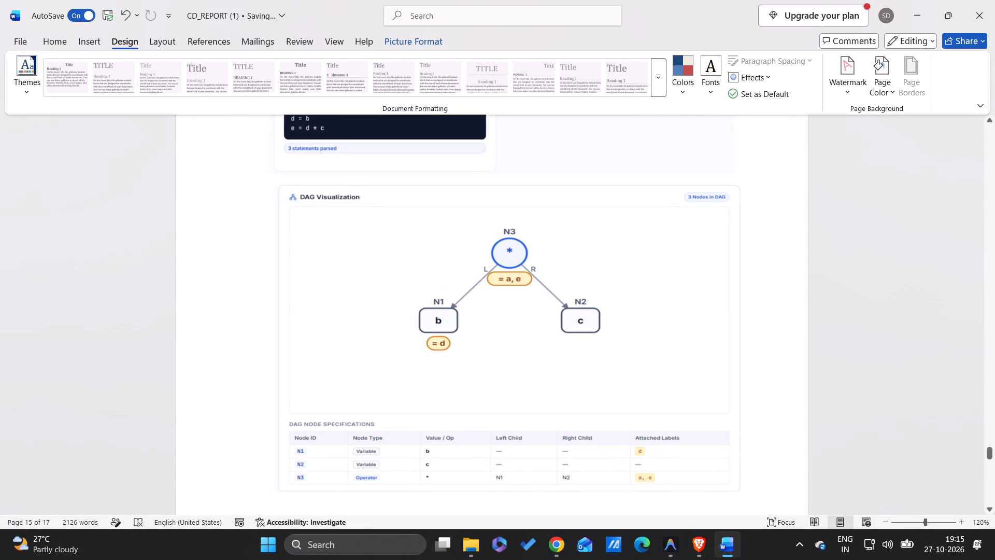
{"action": "scroll", "coordinate": [487, 317], "scroll_direction": "down", "scroll_amount": 1}
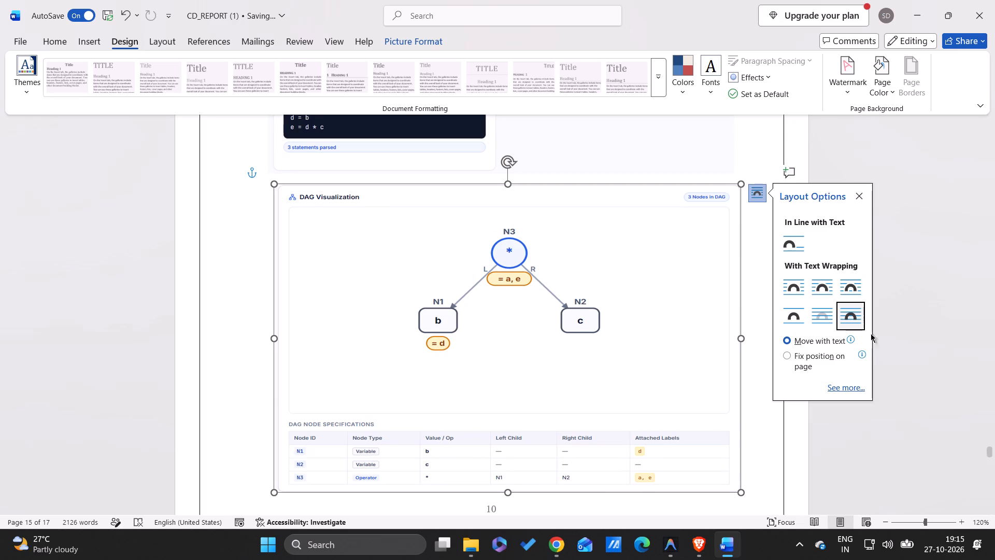
{"action": "left_click", "coordinate": [917, 265]}
{"action": "left_click", "coordinate": [589, 300]}
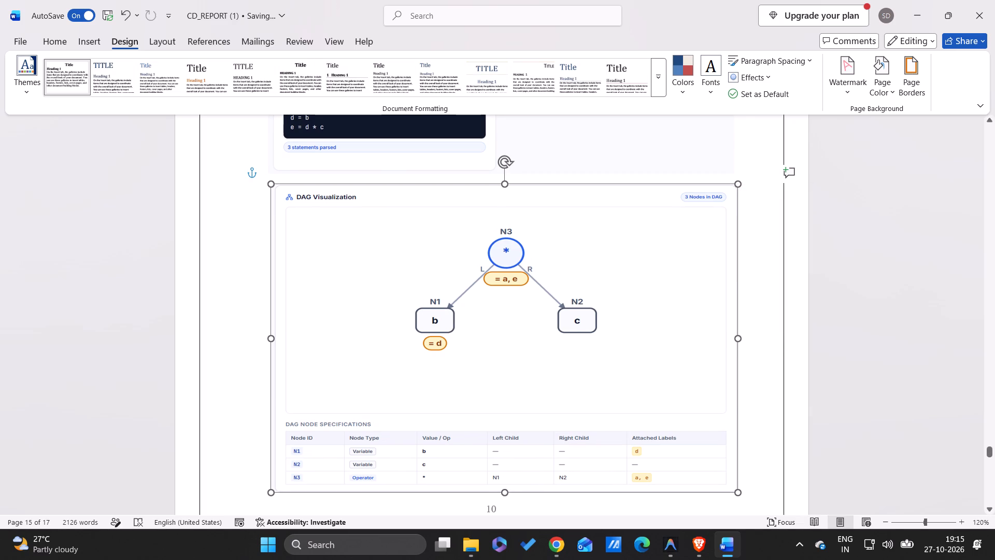
{"action": "left_click", "coordinate": [586, 300]}
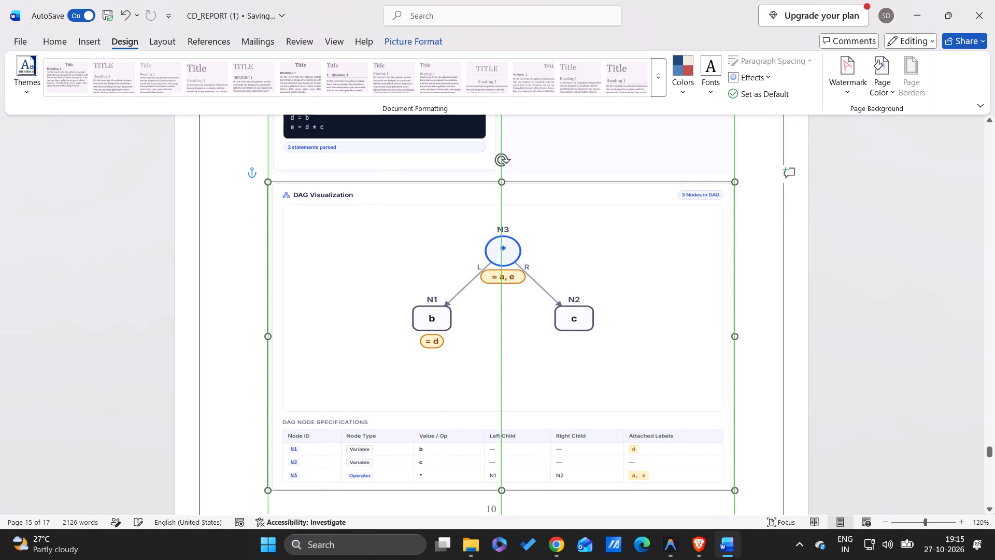
{"action": "left_click", "coordinate": [886, 269]}
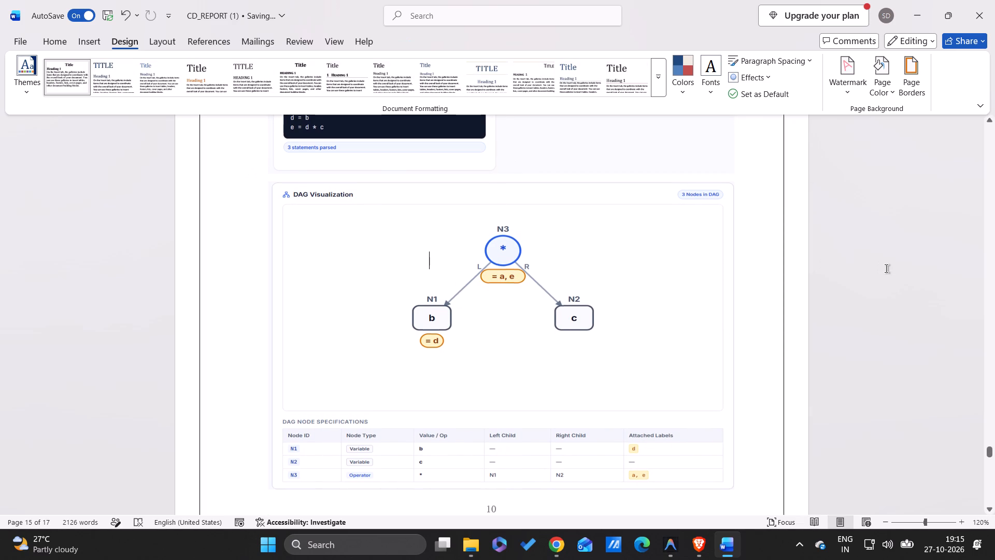
Stretch the DAG Visualization picture's bottom edge slightly downward, close to the page number.
{"action": "scroll", "coordinate": [886, 269], "scroll_direction": "down", "scroll_amount": 1}
{"action": "left_click", "coordinate": [491, 374]}
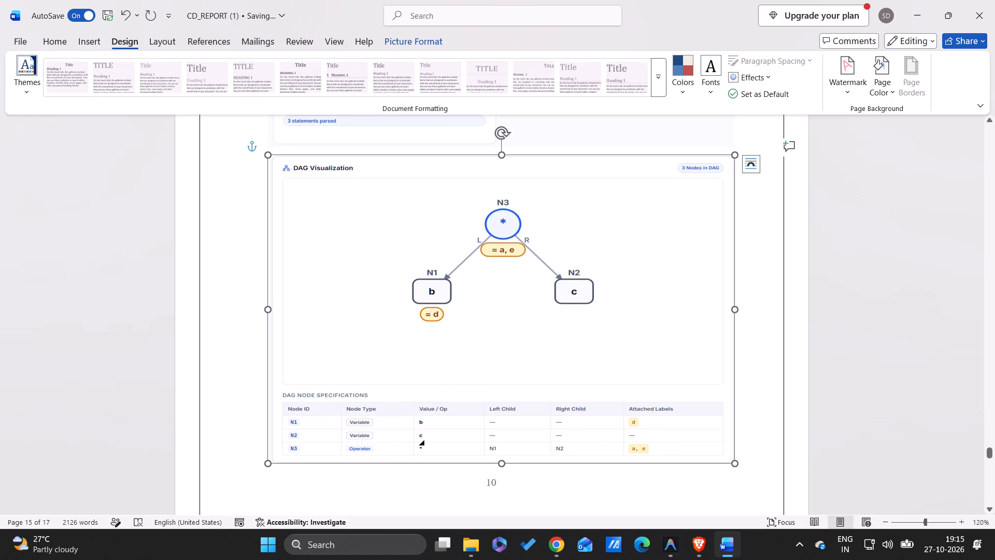
{"action": "left_click_drag", "start_coordinate": [501, 467], "coordinate": [501, 471]}
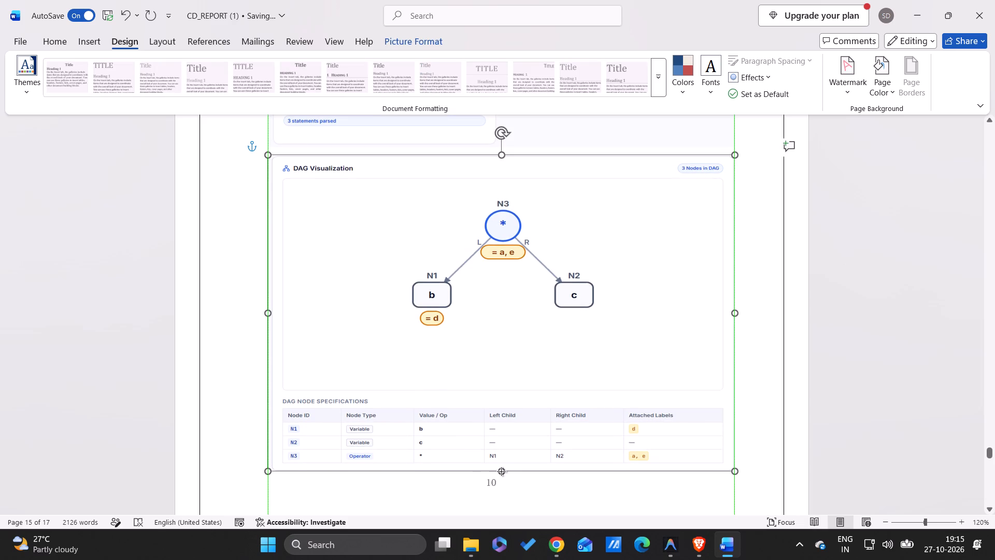
{"action": "left_click_drag", "start_coordinate": [501, 471], "coordinate": [501, 472]}
{"action": "left_click", "coordinate": [759, 396]}
Review the layout of both pictures on the Chapter-III Test Cases page and the pages around it.
{"action": "scroll", "coordinate": [759, 396], "scroll_direction": "up", "scroll_amount": 1}
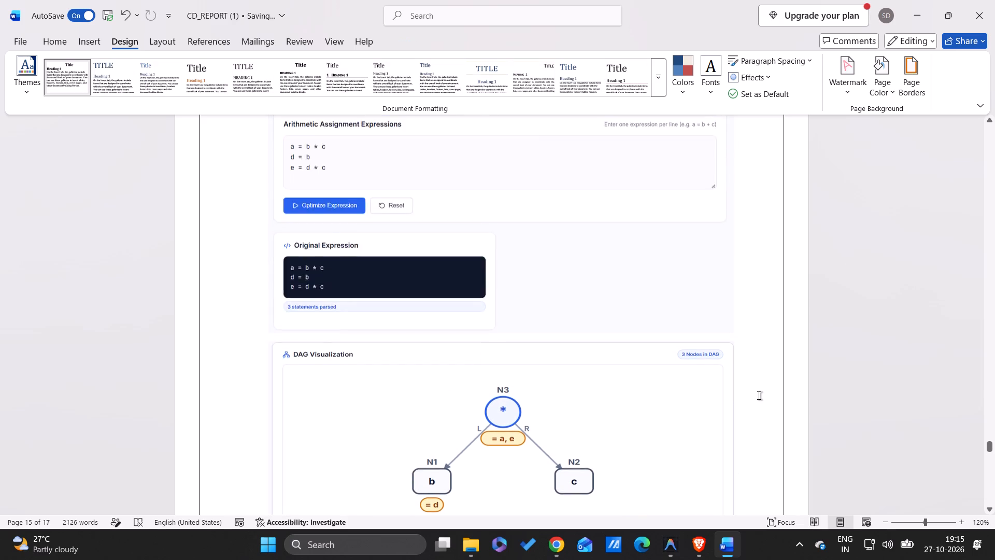
{"action": "scroll", "coordinate": [759, 396], "scroll_direction": "up", "scroll_amount": 1}
{"action": "scroll", "coordinate": [759, 396], "scroll_direction": "down", "scroll_amount": 2, "text": "ctrl"}
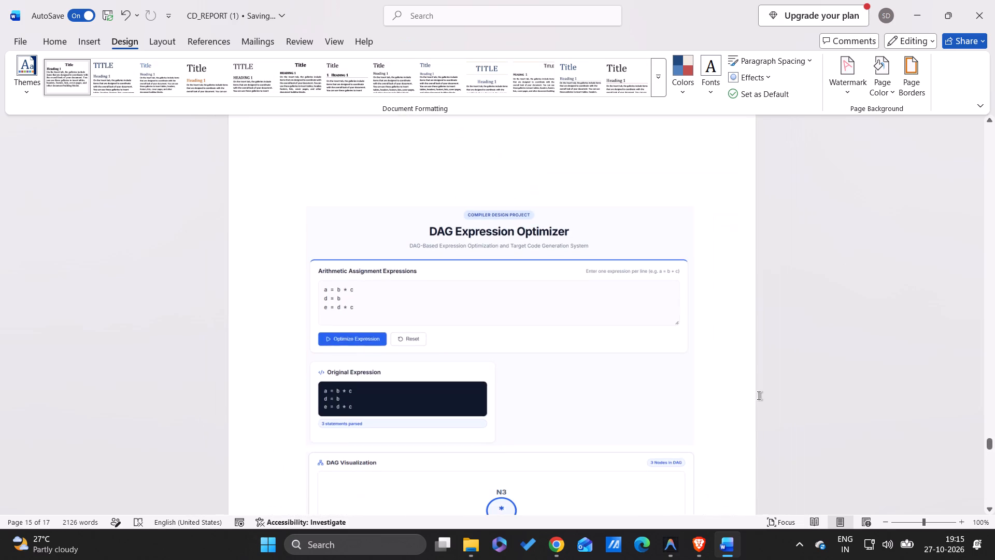
{"action": "scroll", "coordinate": [759, 396], "scroll_direction": "down", "scroll_amount": 3, "text": "ctrl"}
{"action": "scroll", "coordinate": [759, 396], "scroll_direction": "down", "scroll_amount": 1}
{"action": "scroll", "coordinate": [759, 396], "scroll_direction": "up", "scroll_amount": 3}
{"action": "scroll", "coordinate": [759, 396], "scroll_direction": "down", "scroll_amount": 1}
Switch to the DAG Expression Optimizer page in Chrome and examine its Optimized Intermediate Code and Generated Target Instructions sections.
{"action": "key", "text": "alt+Tab"}
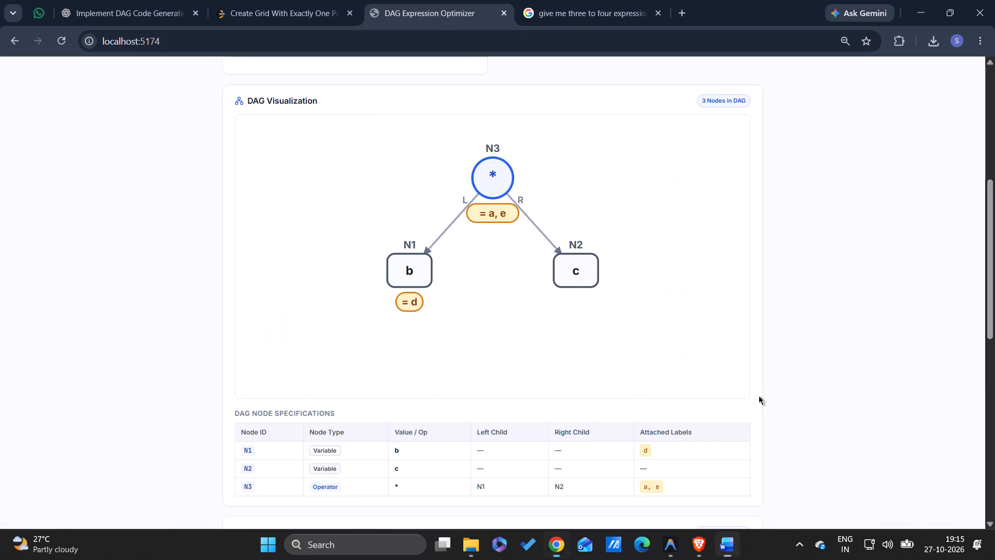
{"action": "scroll", "coordinate": [642, 359], "scroll_direction": "down", "scroll_amount": 4}
{"action": "scroll", "coordinate": [642, 359], "scroll_direction": "up", "scroll_amount": 1}
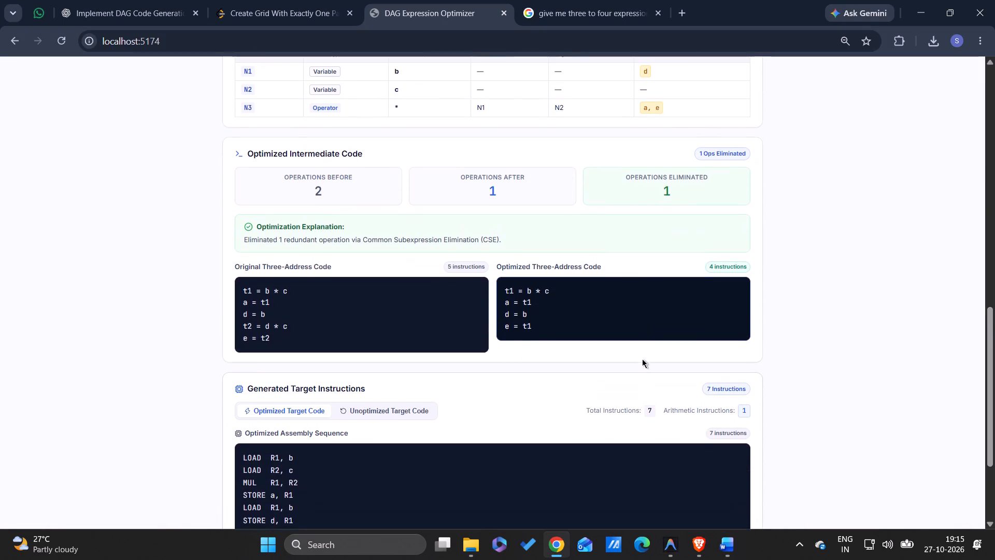
{"action": "scroll", "coordinate": [642, 359], "scroll_direction": "up", "scroll_amount": 1}
{"action": "scroll", "coordinate": [642, 359], "scroll_direction": "down", "scroll_amount": 2}
{"action": "scroll", "coordinate": [642, 359], "scroll_direction": "up", "scroll_amount": 2}
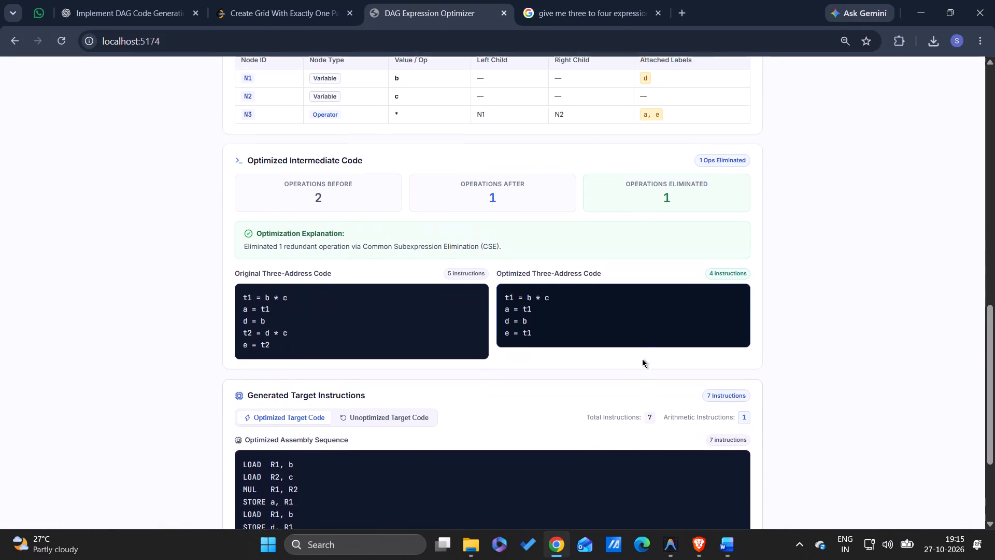
{"action": "scroll", "coordinate": [642, 359], "scroll_direction": "up", "scroll_amount": 1}
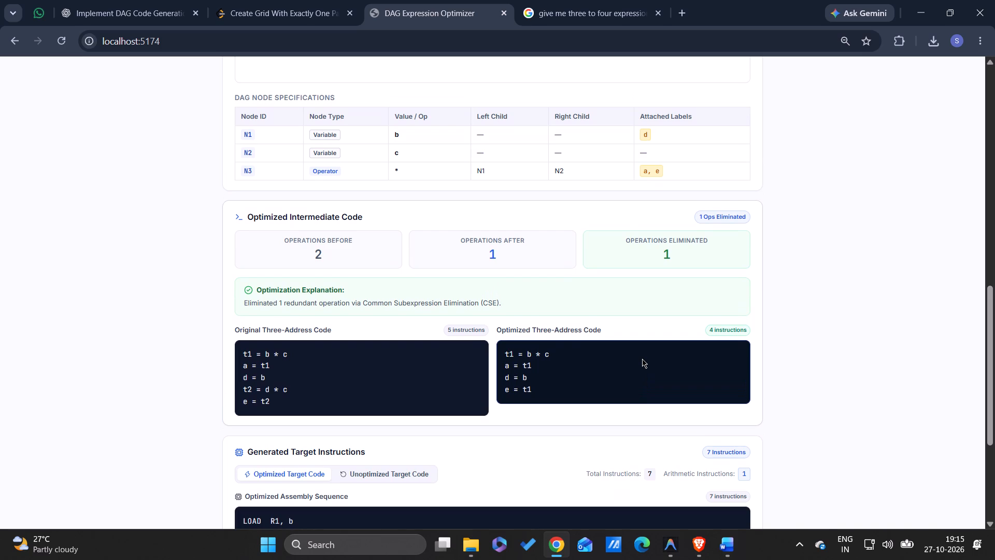
{"action": "scroll", "coordinate": [642, 359], "scroll_direction": "down", "scroll_amount": 3}
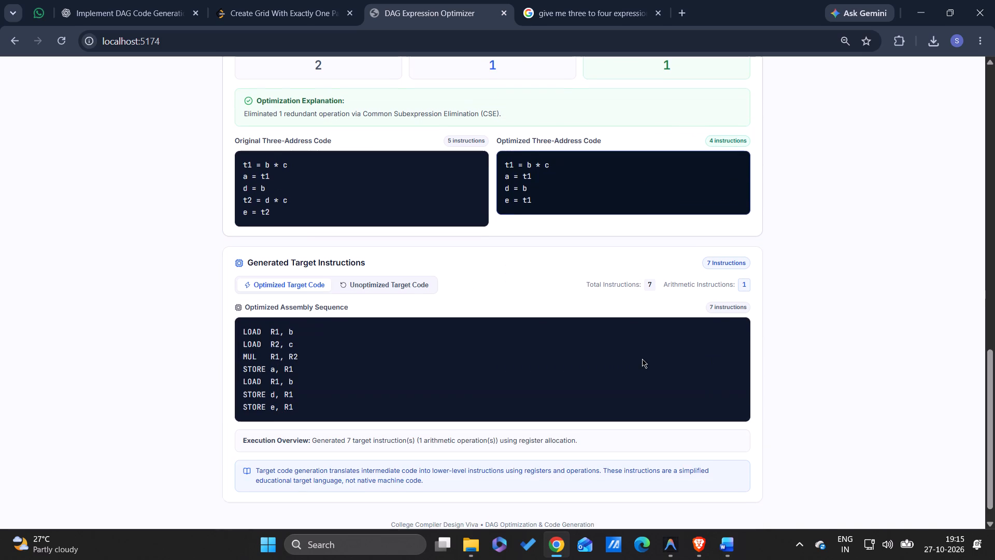
{"action": "scroll", "coordinate": [642, 359], "scroll_direction": "up", "scroll_amount": 1}
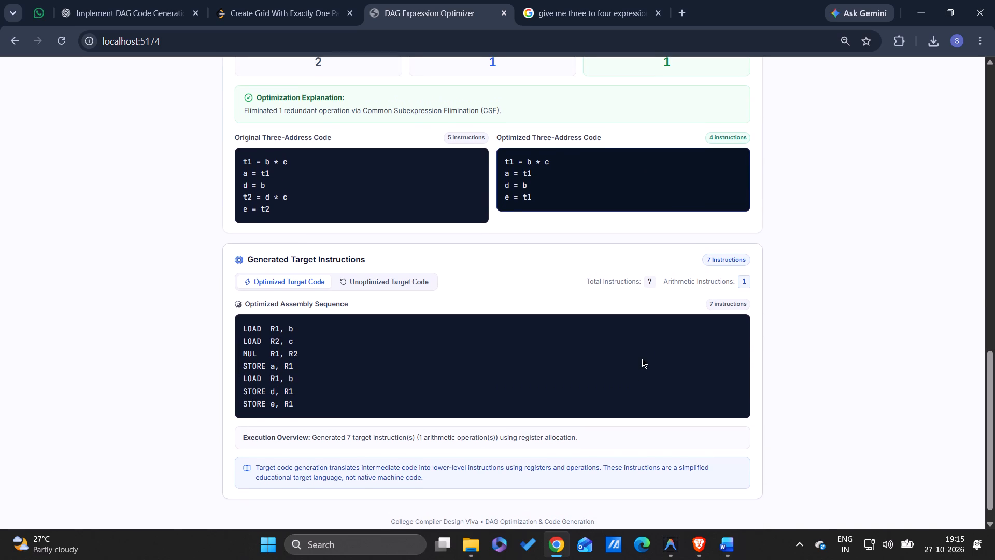
{"action": "scroll", "coordinate": [642, 359], "scroll_direction": "up", "scroll_amount": 1}
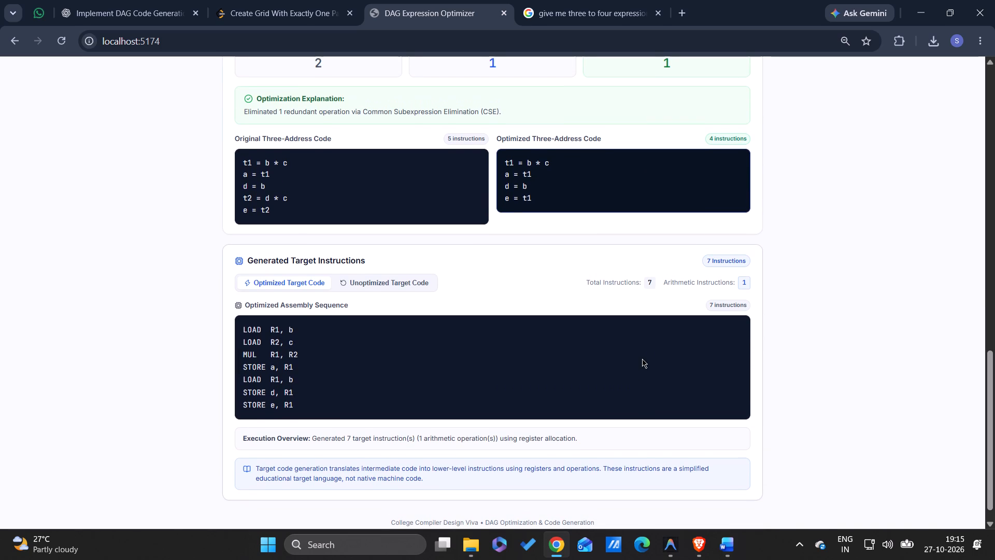
Capture a screenshot of the complete Optimized Intermediate Code card, from its heading to below the three-address code boxes.
{"action": "key", "text": "Print"}
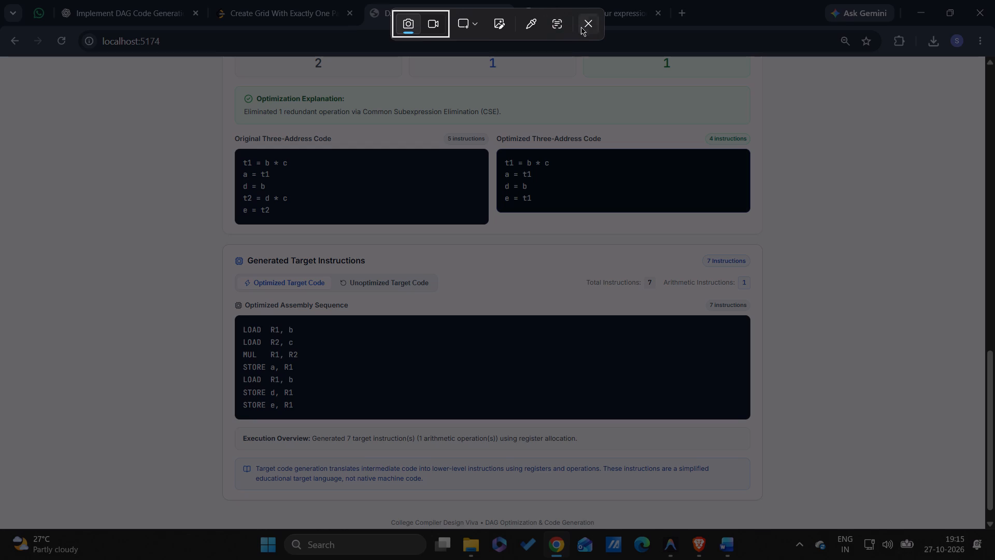
{"action": "left_click", "coordinate": [585, 25]}
{"action": "scroll", "coordinate": [570, 270], "scroll_direction": "up", "scroll_amount": 2}
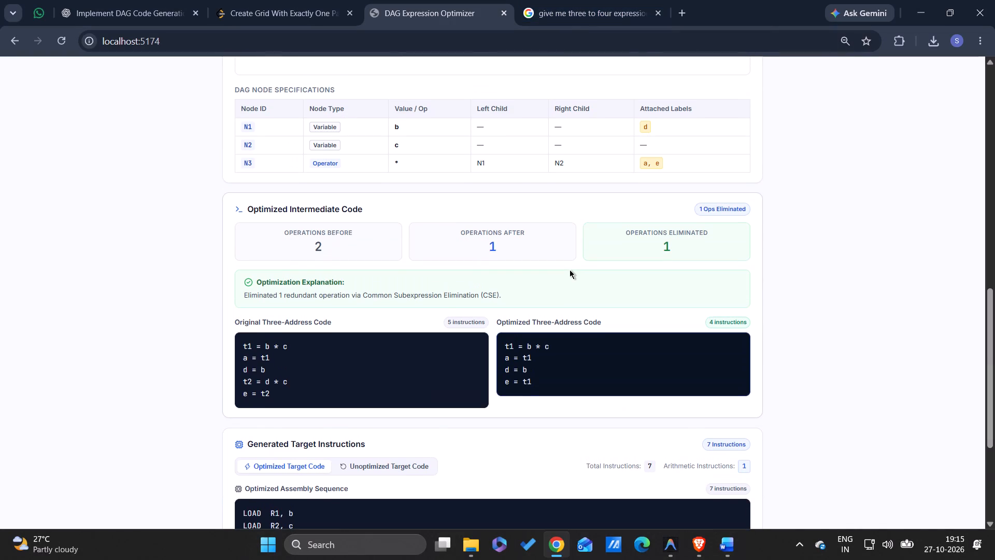
{"action": "scroll", "coordinate": [570, 270], "scroll_direction": "up", "scroll_amount": 1}
{"action": "key", "text": "Print"}
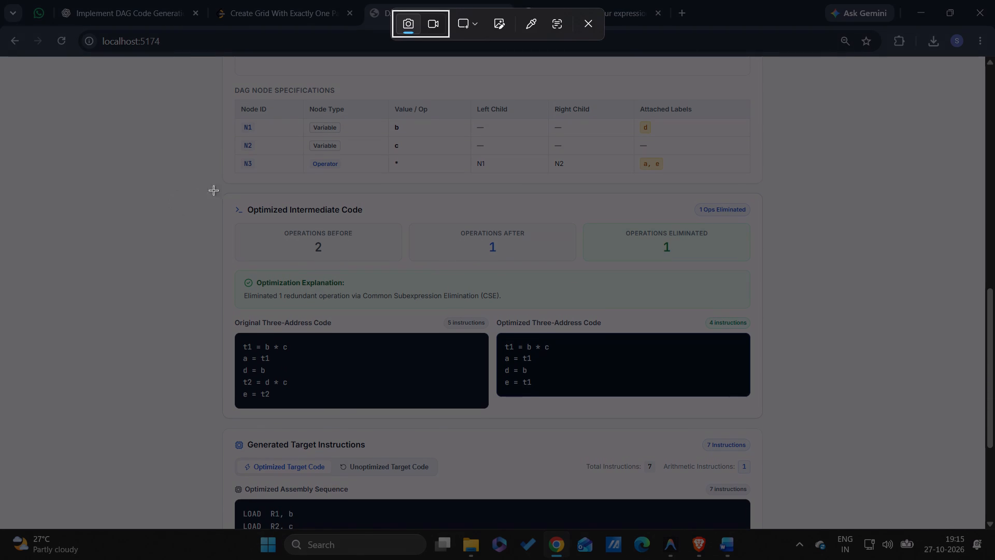
{"action": "left_click_drag", "start_coordinate": [221, 192], "coordinate": [657, 444]}
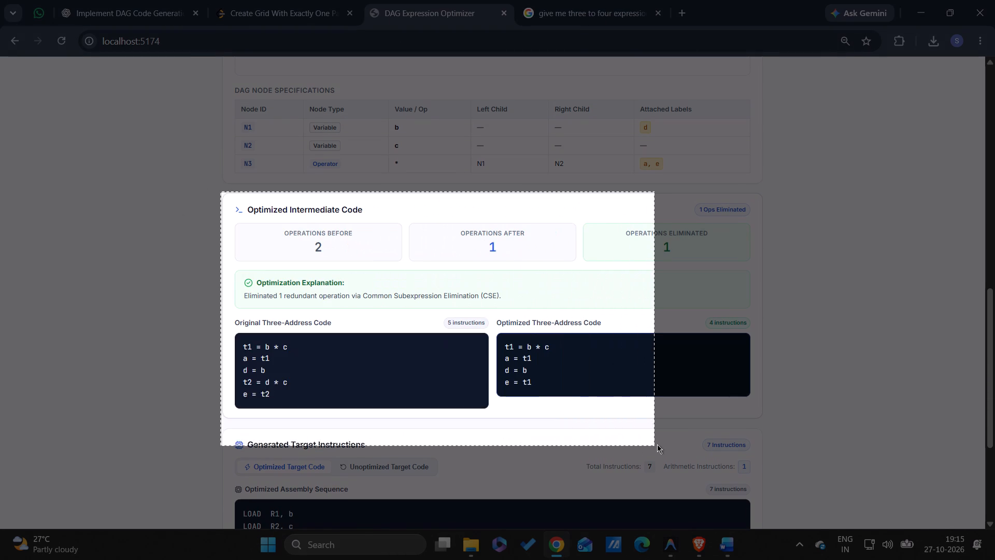
{"action": "left_click_drag", "start_coordinate": [657, 444], "coordinate": [762, 421]}
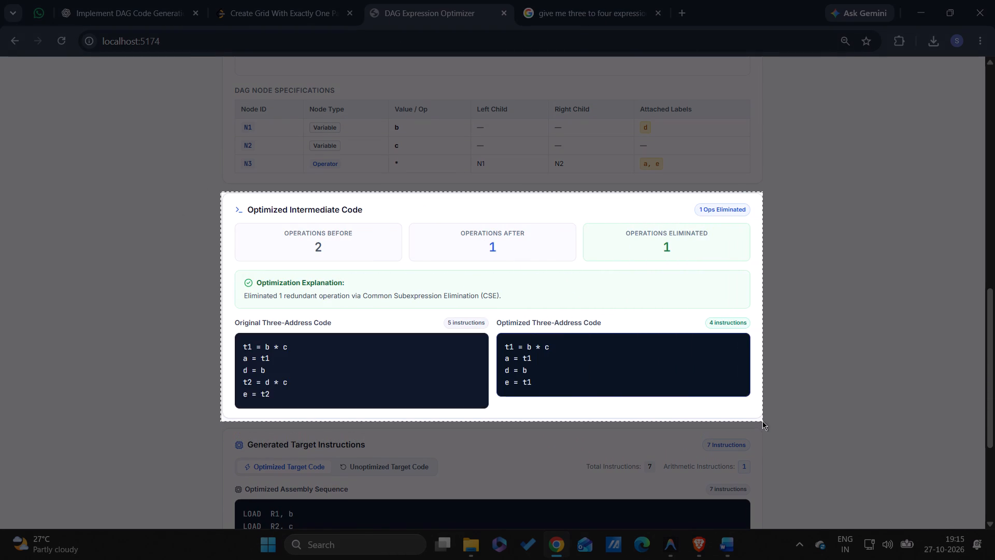
{"action": "left_click_drag", "start_coordinate": [762, 421], "coordinate": [764, 419]}
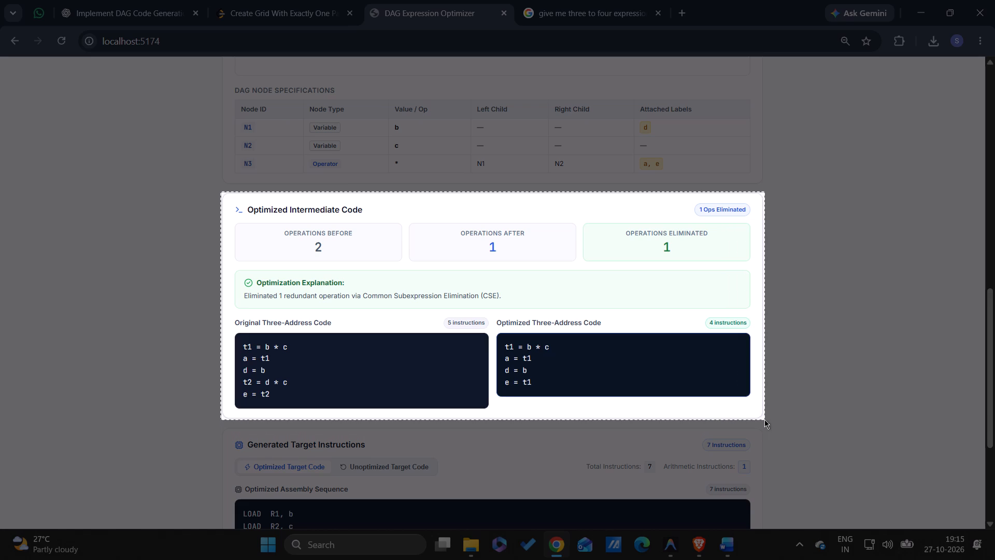
{"action": "left_click_drag", "start_coordinate": [764, 419], "coordinate": [762, 420]}
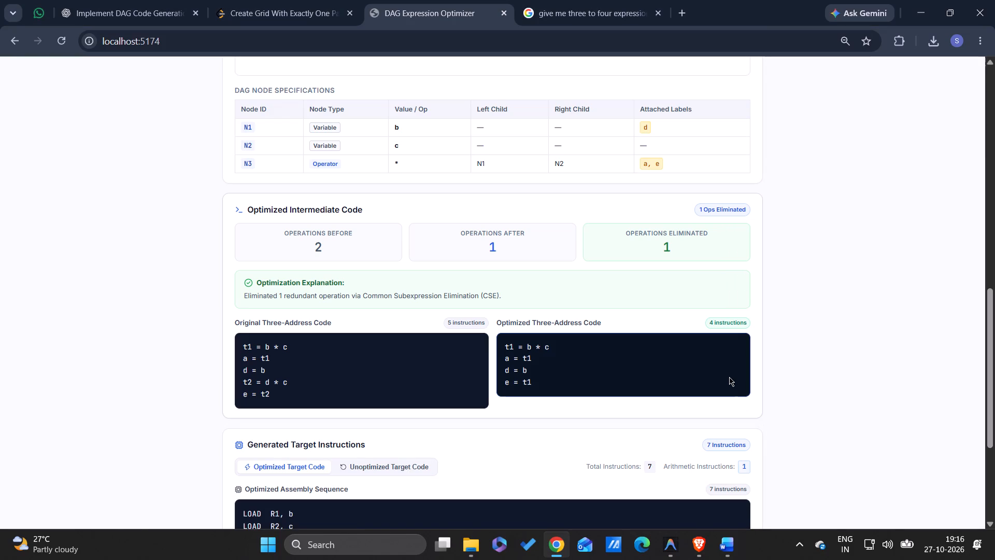
Switch back to the Word report and insert blank lines above the Chapter-IV heading until it moves to the following page.
{"action": "key", "text": "alt+Tab"}
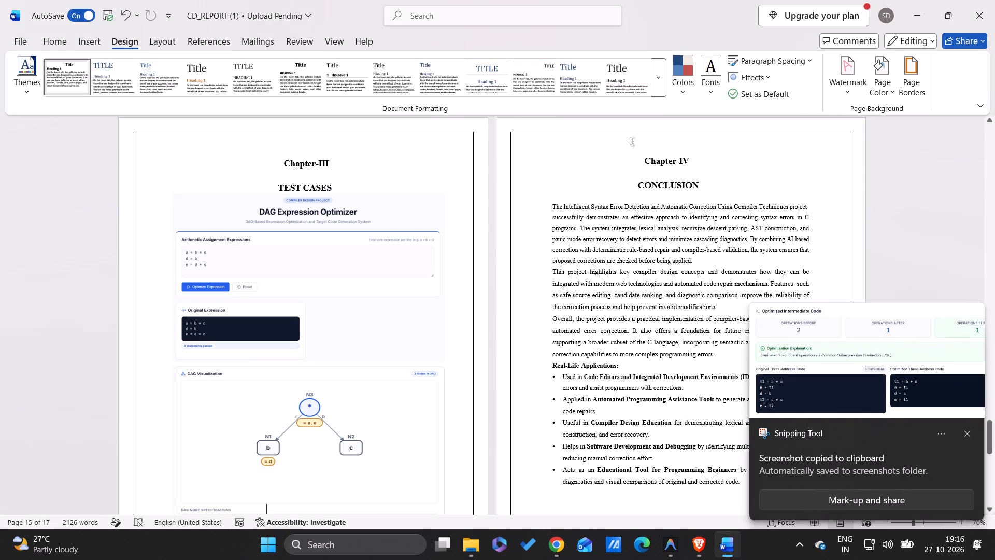
{"action": "left_click", "coordinate": [631, 142]}
{"action": "key", "text": "Return"}
{"action": "key", "text": "Return"}
{"action": "key", "text": "Return"}
{"action": "key", "text": "Return"}
{"action": "key", "text": "Return"}
{"action": "key", "text": "Return"}
{"action": "key", "text": "Return"}
{"action": "key", "text": "Return"}
{"action": "key", "text": "Return"}
{"action": "key", "text": "Return"}
{"action": "key", "text": "Return"}
{"action": "key", "text": "Return"}
{"action": "key", "text": "Return"}
{"action": "key", "text": "Return"}
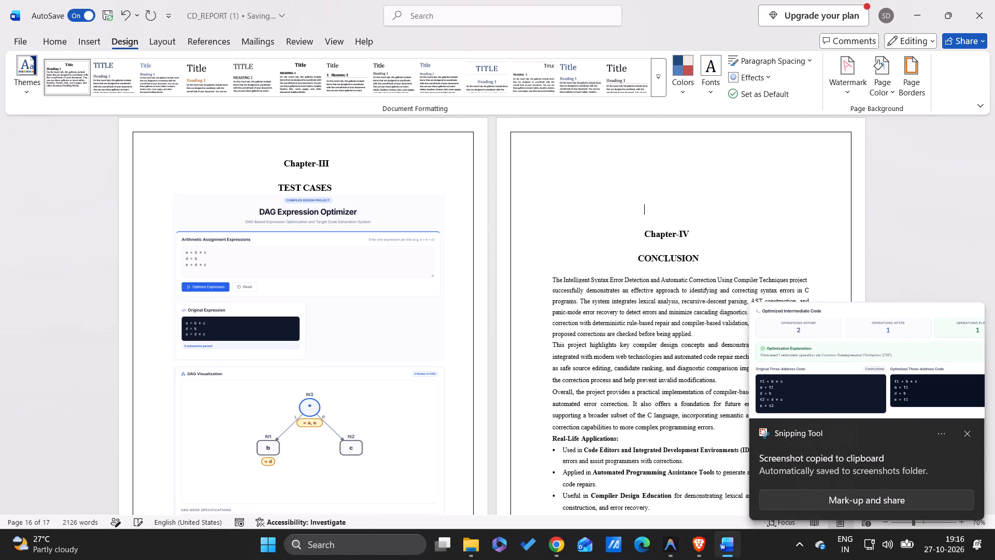
{"action": "key", "text": "Return"}
{"action": "scroll", "coordinate": [631, 142], "scroll_direction": "down", "scroll_amount": 2}
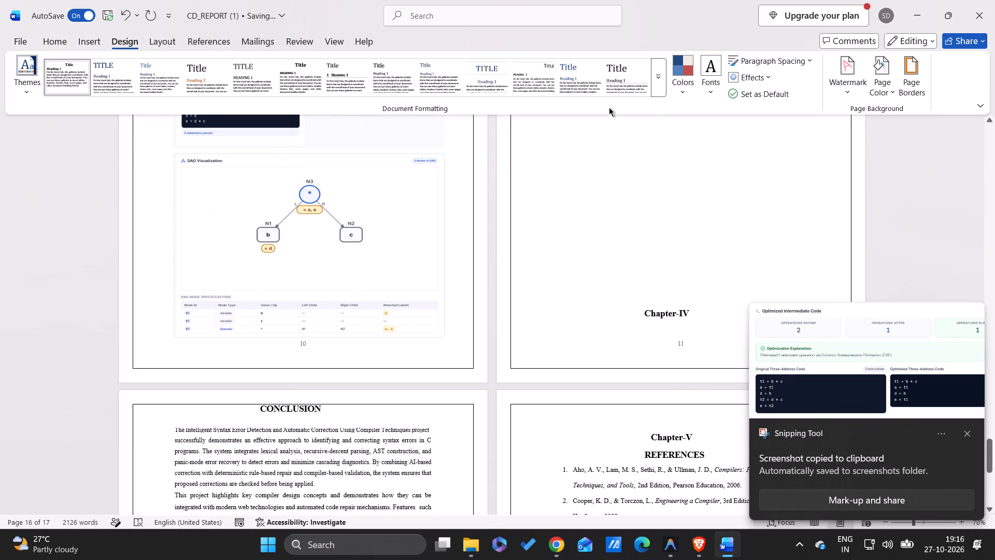
{"action": "key", "text": "Return"}
Adjust the blank lines at the top of the empty page after Test Cases, removing one and adding three.
{"action": "scroll", "coordinate": [609, 109], "scroll_direction": "up", "scroll_amount": 3}
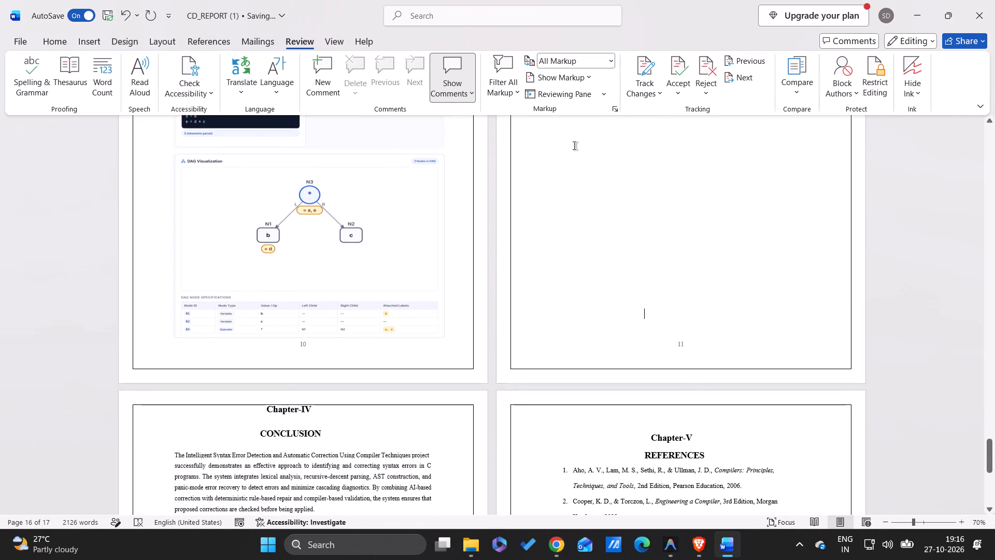
{"action": "scroll", "coordinate": [554, 210], "scroll_direction": "up", "scroll_amount": 2}
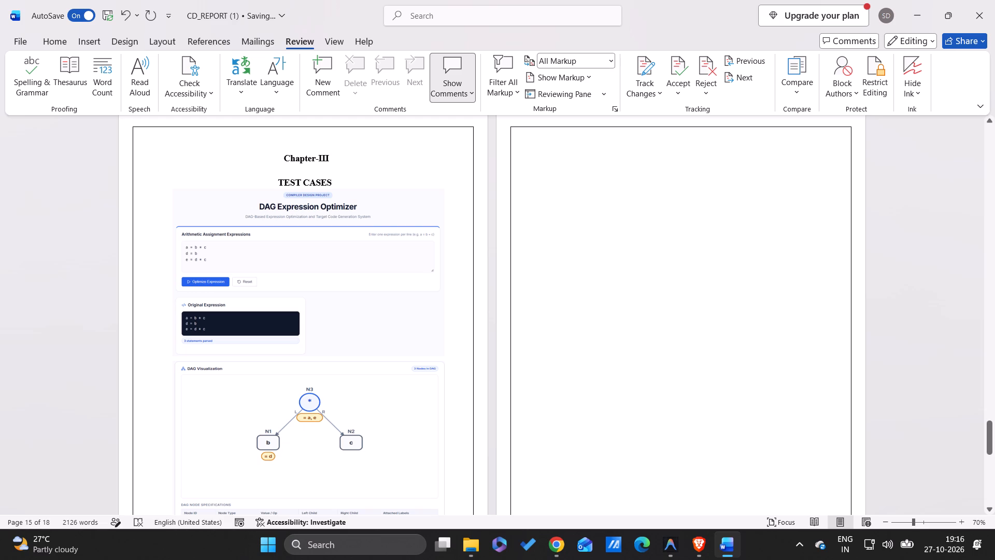
{"action": "left_click", "coordinate": [541, 136]}
{"action": "left_click", "coordinate": [546, 149]}
{"action": "key", "text": "BackSpace"}
{"action": "scroll", "coordinate": [545, 155], "scroll_direction": "up", "scroll_amount": 2}
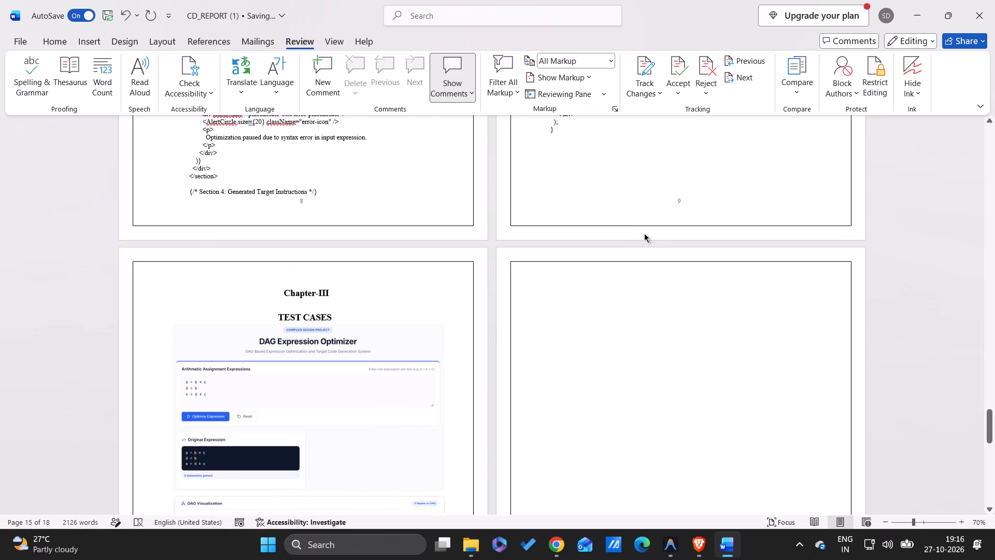
{"action": "left_click", "coordinate": [559, 292]}
{"action": "key", "text": "Return"}
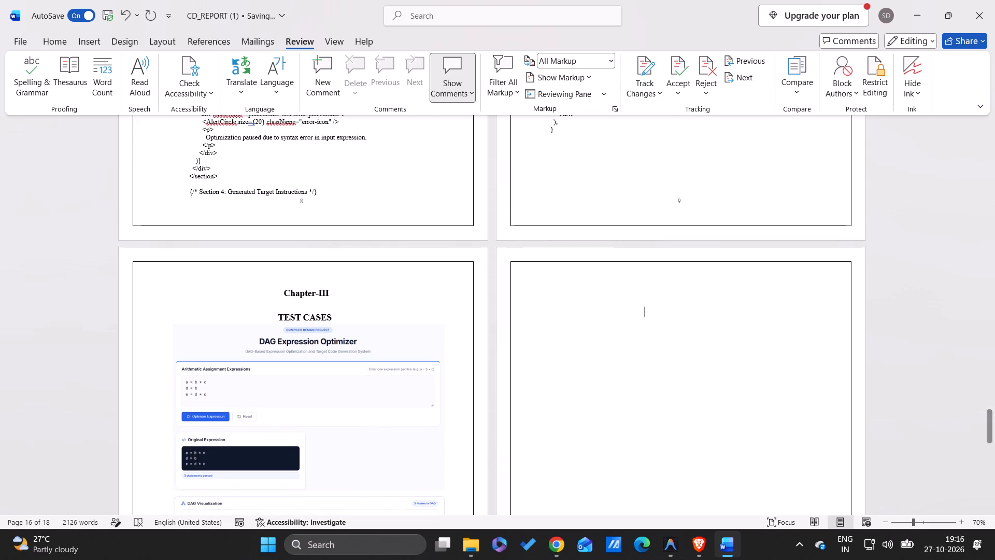
{"action": "key", "text": "Return"}
{"action": "key", "text": "Return"}
{"action": "scroll", "coordinate": [559, 292], "scroll_direction": "down", "scroll_amount": 3}
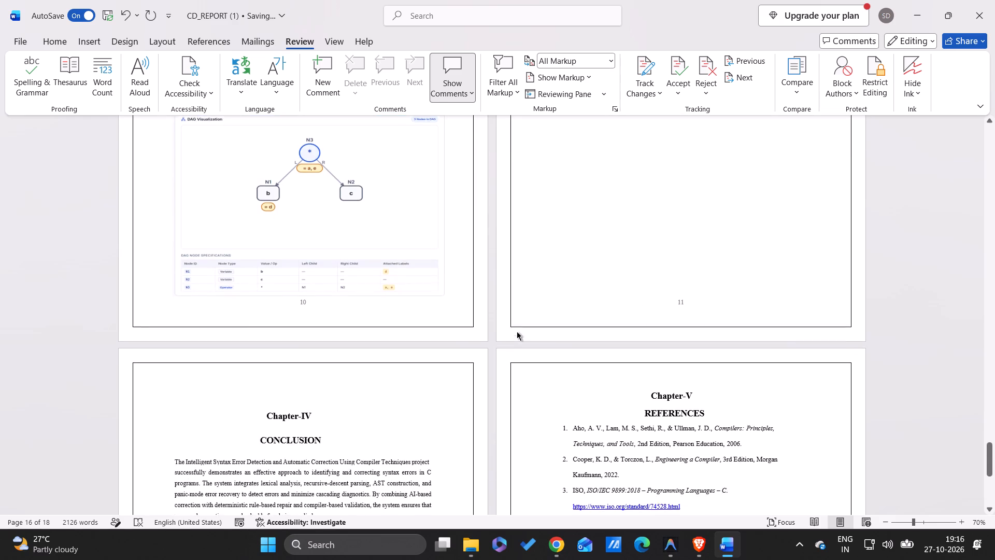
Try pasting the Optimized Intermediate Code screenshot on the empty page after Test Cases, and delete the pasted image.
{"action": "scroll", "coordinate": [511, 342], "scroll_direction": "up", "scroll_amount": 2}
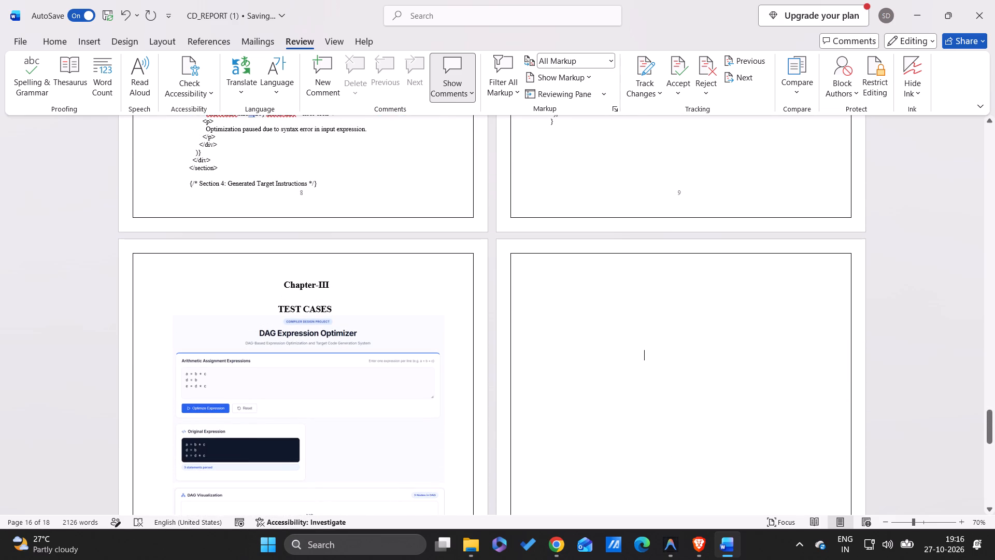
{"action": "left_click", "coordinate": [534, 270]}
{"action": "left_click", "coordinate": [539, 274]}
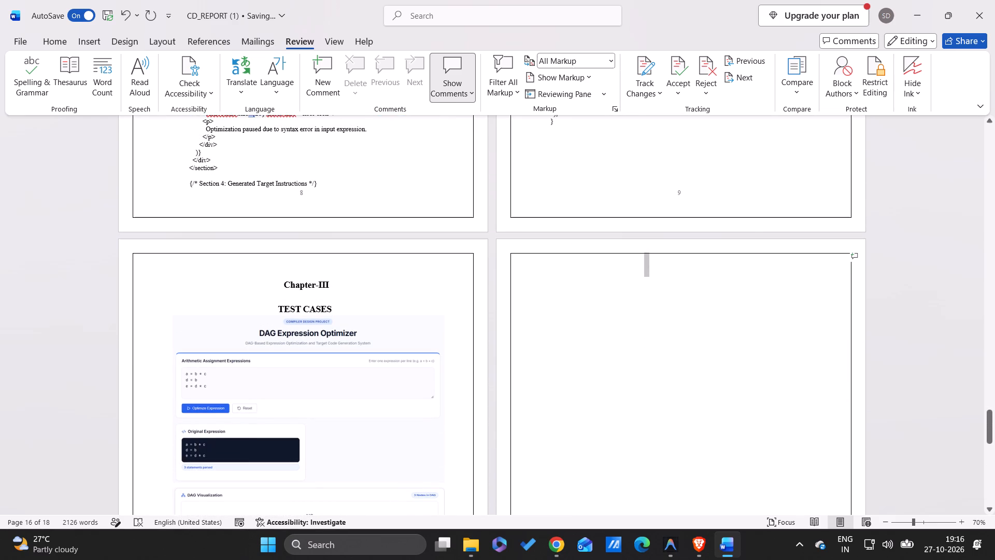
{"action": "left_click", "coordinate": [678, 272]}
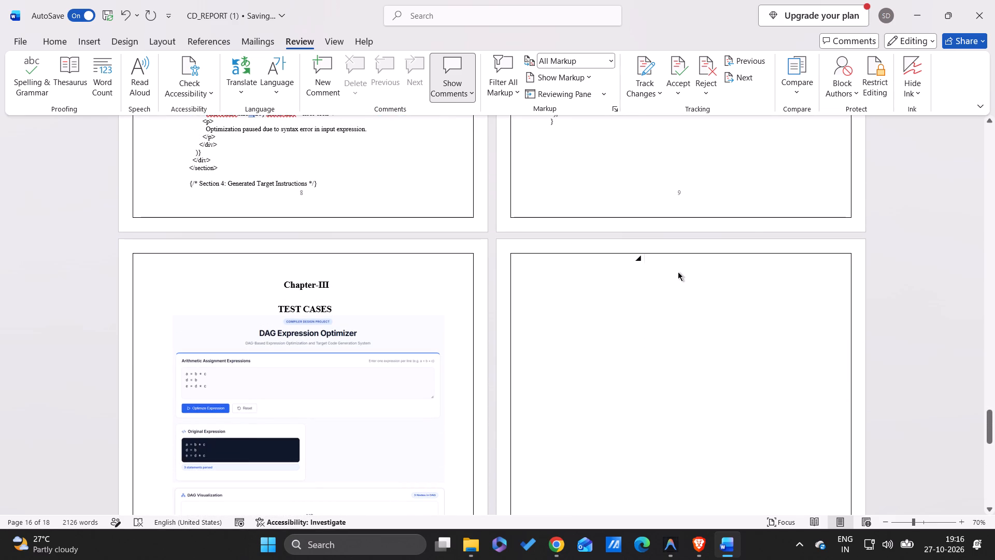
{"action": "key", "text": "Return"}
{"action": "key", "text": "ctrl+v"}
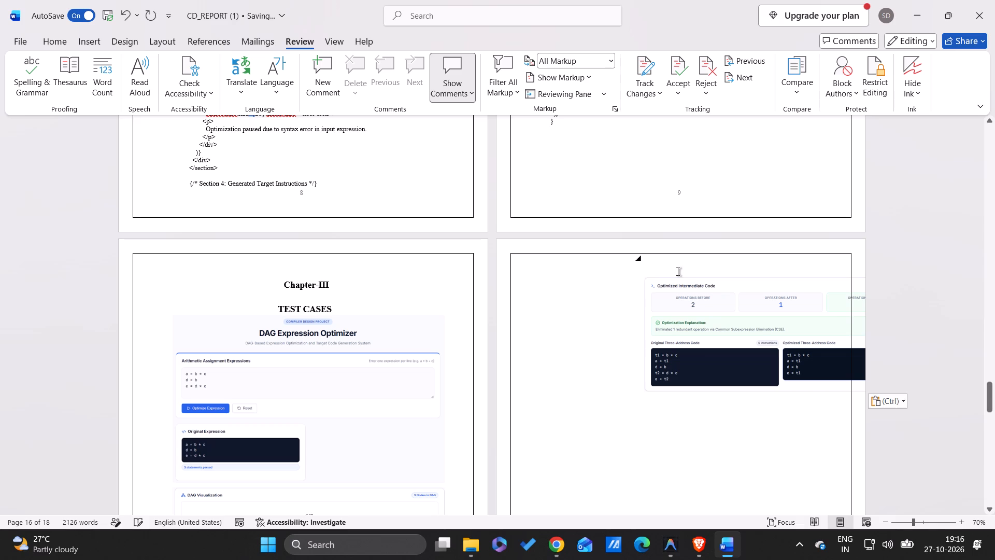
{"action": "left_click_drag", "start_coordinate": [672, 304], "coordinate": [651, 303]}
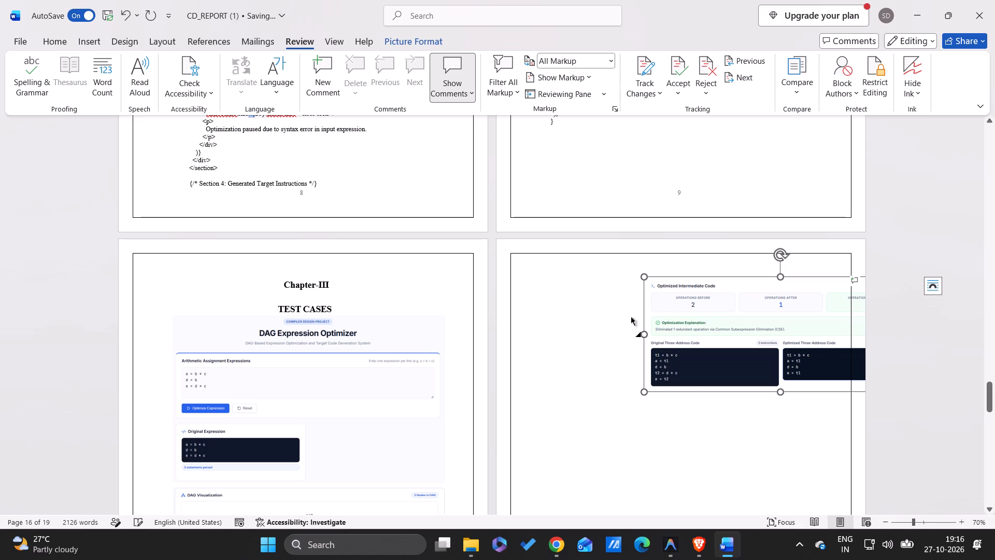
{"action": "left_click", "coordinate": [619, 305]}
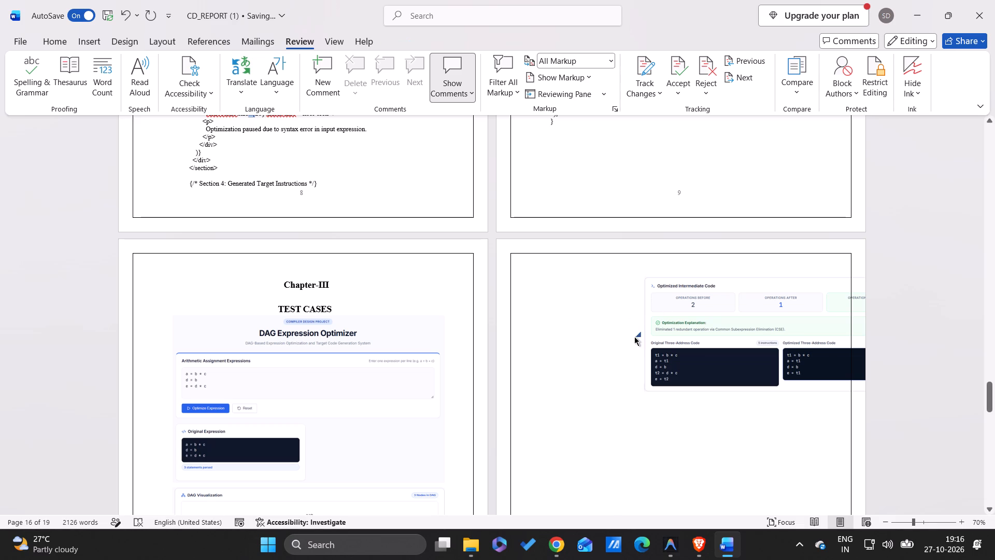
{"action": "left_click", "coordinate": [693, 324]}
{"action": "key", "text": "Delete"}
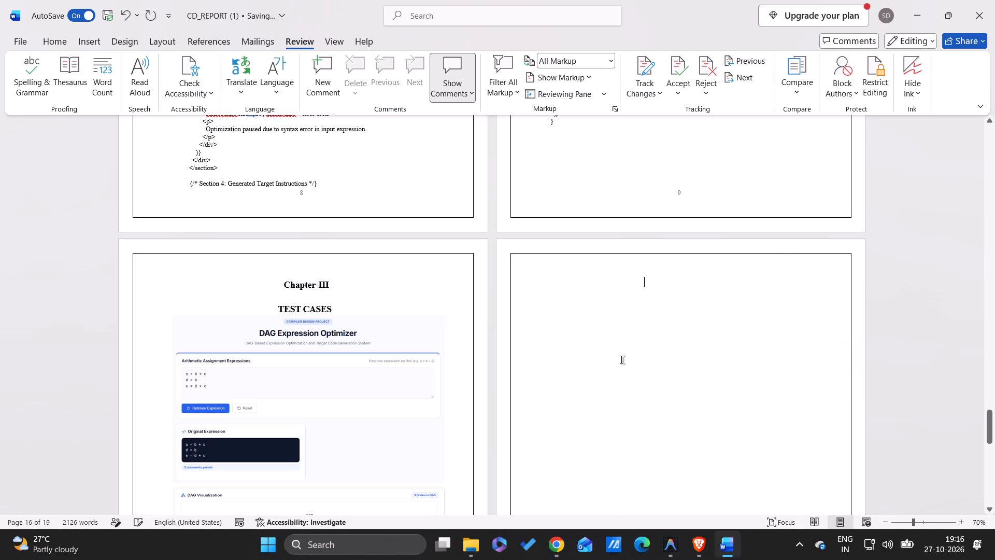
Delete the centred blank lines on the page before Chapter-IV and return the remaining line above the heading to left alignment.
{"action": "left_click_drag", "start_coordinate": [607, 270], "coordinate": [652, 507]}
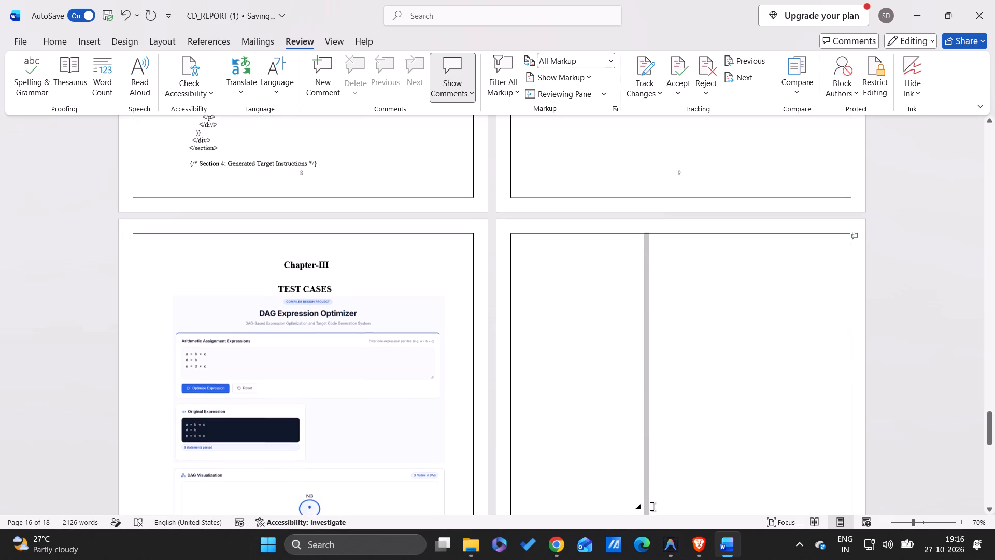
{"action": "left_click_drag", "start_coordinate": [652, 507], "coordinate": [691, 176]}
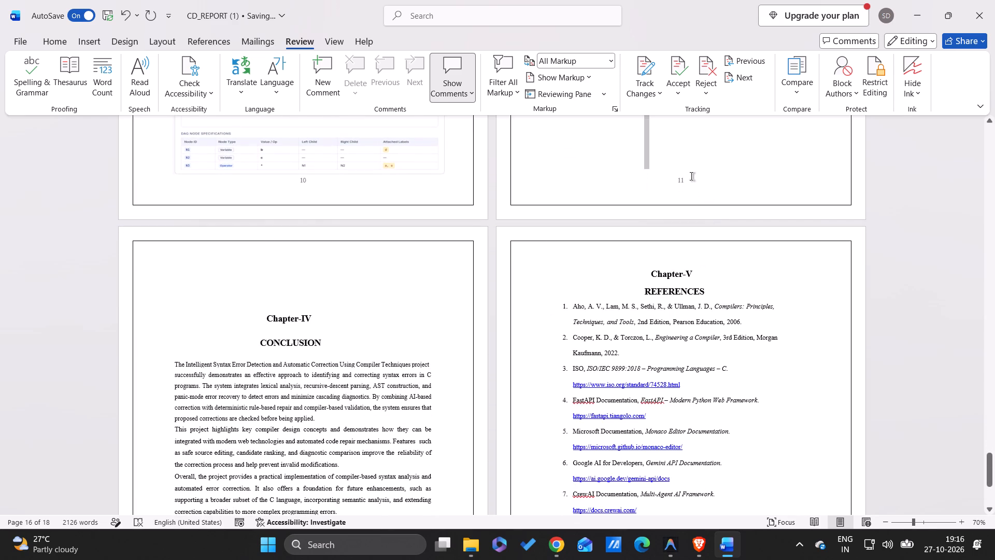
{"action": "left_click_drag", "start_coordinate": [691, 176], "coordinate": [691, 175]}
{"action": "key", "text": "Delete"}
{"action": "scroll", "coordinate": [691, 175], "scroll_direction": "up", "scroll_amount": 1}
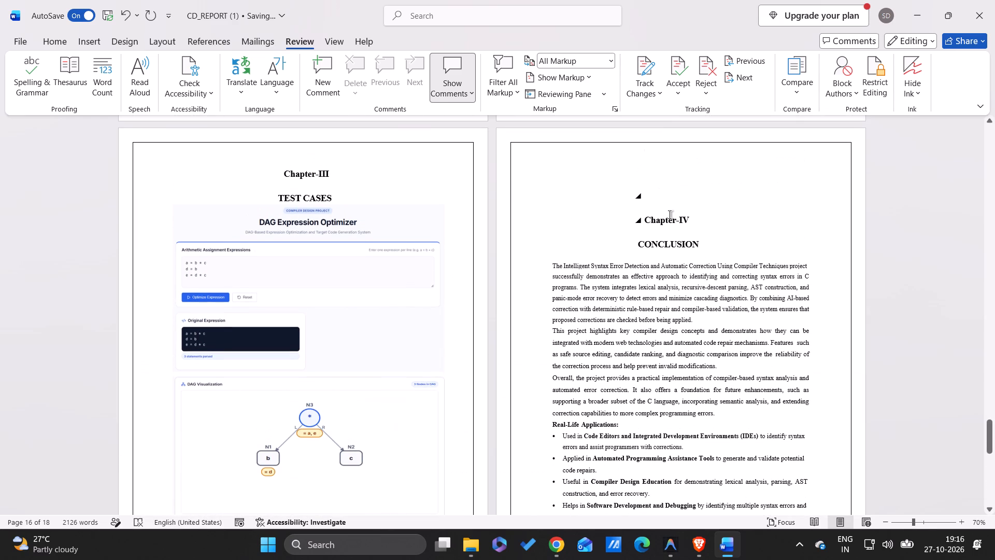
{"action": "key", "text": "Down"}
{"action": "key", "text": "Down"}
{"action": "key", "text": "Down"}
{"action": "key", "text": "Up"}
{"action": "key", "text": "BackSpace"}
{"action": "key", "text": "BackSpace"}
{"action": "key", "text": "BackSpace"}
Insert left-aligned blank lines above the Chapter-IV heading until it moves to the following page.
{"action": "key", "text": "Return"}
{"action": "key", "text": "Return"}
{"action": "key", "text": "Return"}
{"action": "key", "text": "Return"}
{"action": "key", "text": "Return"}
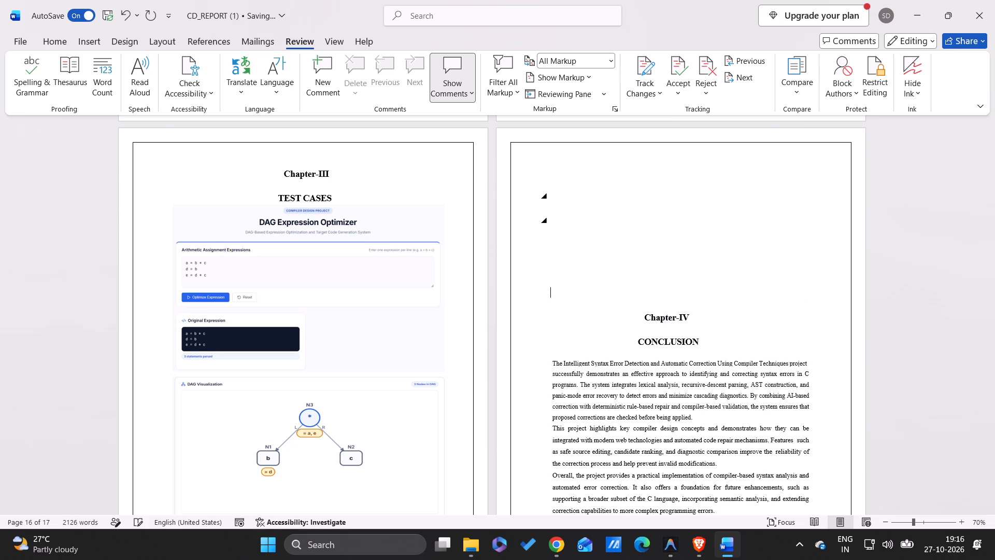
{"action": "key", "text": "Return"}
{"action": "key", "text": "Return"}
{"action": "key", "text": "Return"}
{"action": "key", "text": "Return"}
{"action": "key", "text": "Return"}
{"action": "key", "text": "Return"}
{"action": "key", "text": "Return"}
{"action": "key", "text": "Return"}
{"action": "key", "text": "Return"}
{"action": "key", "text": "Return"}
{"action": "key", "text": "Return"}
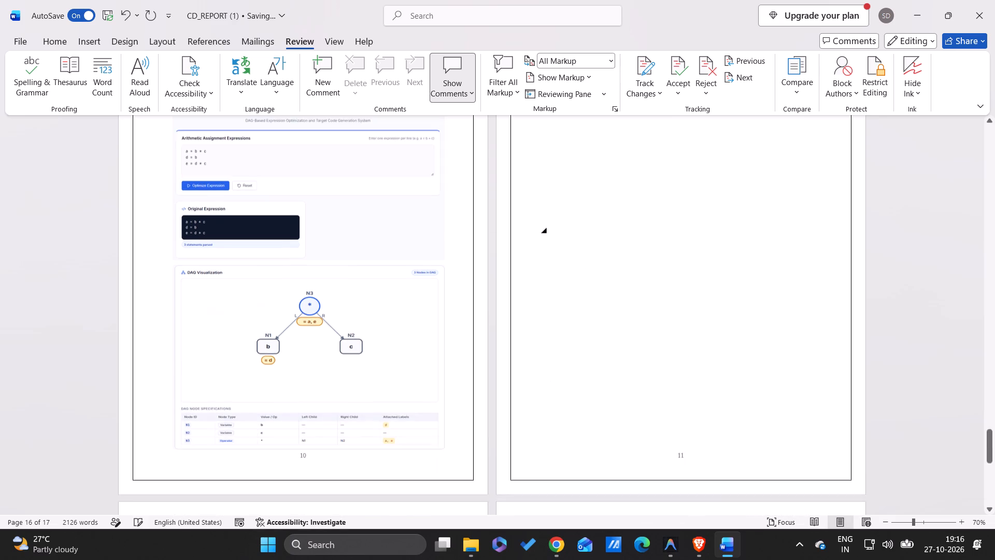
Paste the Optimized Intermediate Code screenshot at the left margin on the first line of the blank page after Test Cases.
{"action": "scroll", "coordinate": [670, 215], "scroll_direction": "down", "scroll_amount": 1}
{"action": "scroll", "coordinate": [598, 190], "scroll_direction": "up", "scroll_amount": 3}
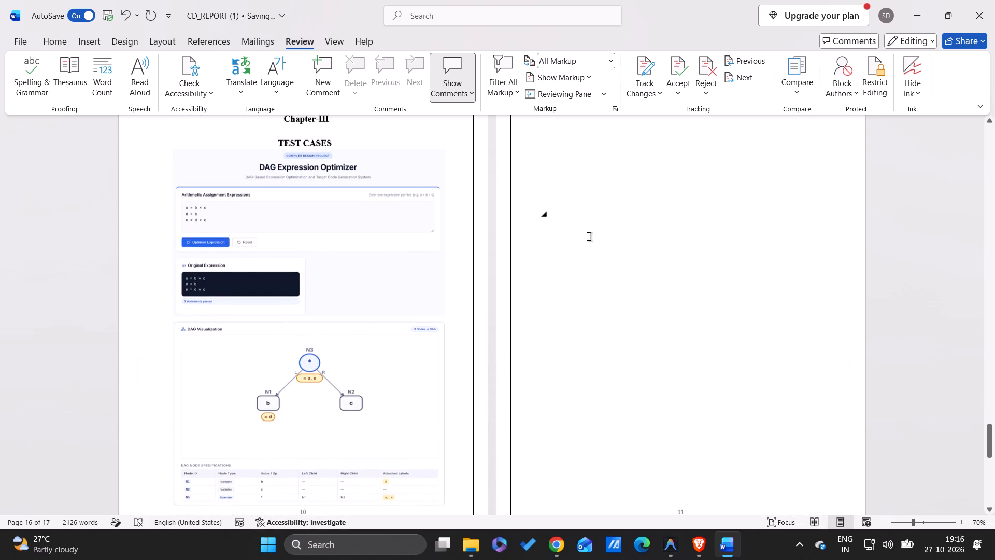
{"action": "scroll", "coordinate": [586, 247], "scroll_direction": "up", "scroll_amount": 1}
{"action": "scroll", "coordinate": [557, 206], "scroll_direction": "up", "scroll_amount": 1}
{"action": "left_click", "coordinate": [549, 188]}
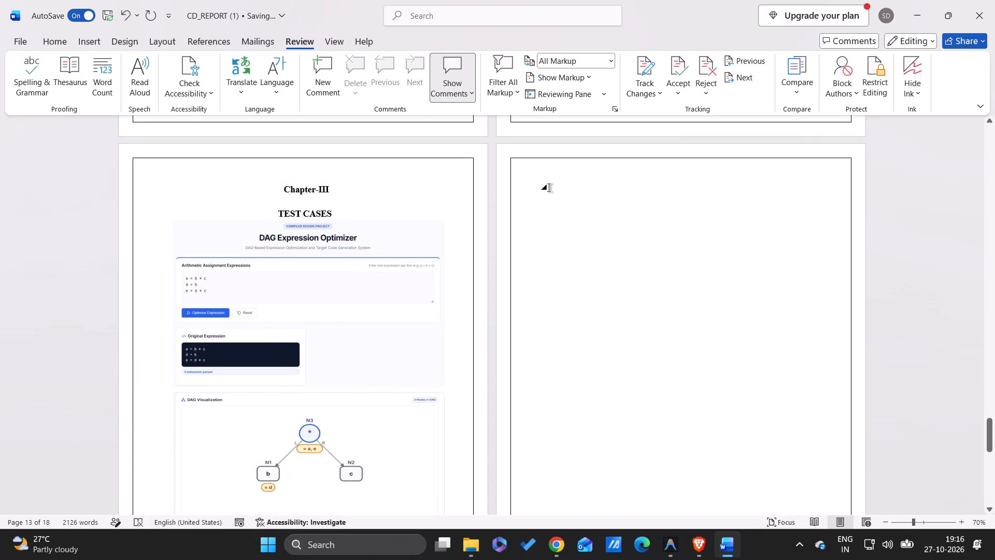
{"action": "left_click", "coordinate": [549, 188]}
{"action": "key", "text": "ctrl+v"}
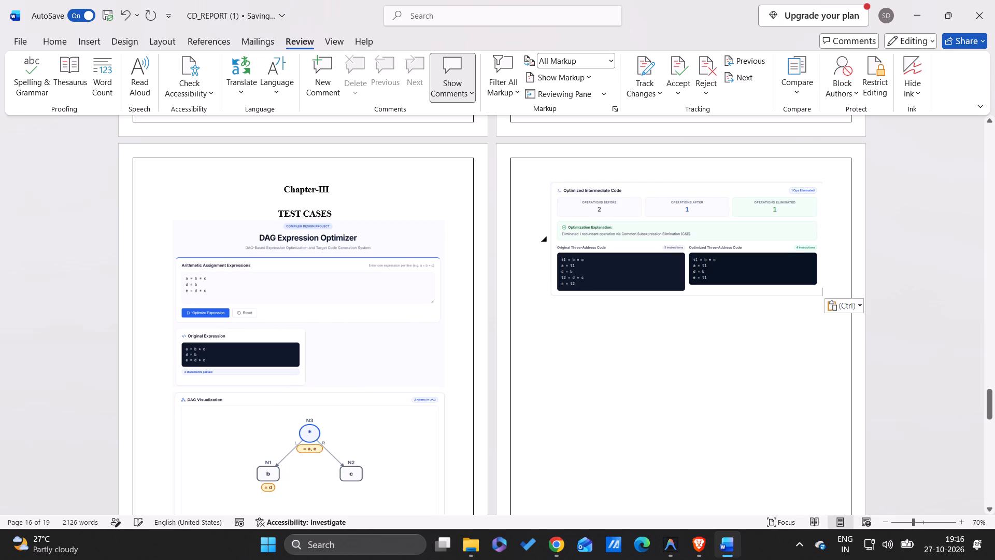
{"action": "left_click", "coordinate": [613, 213]}
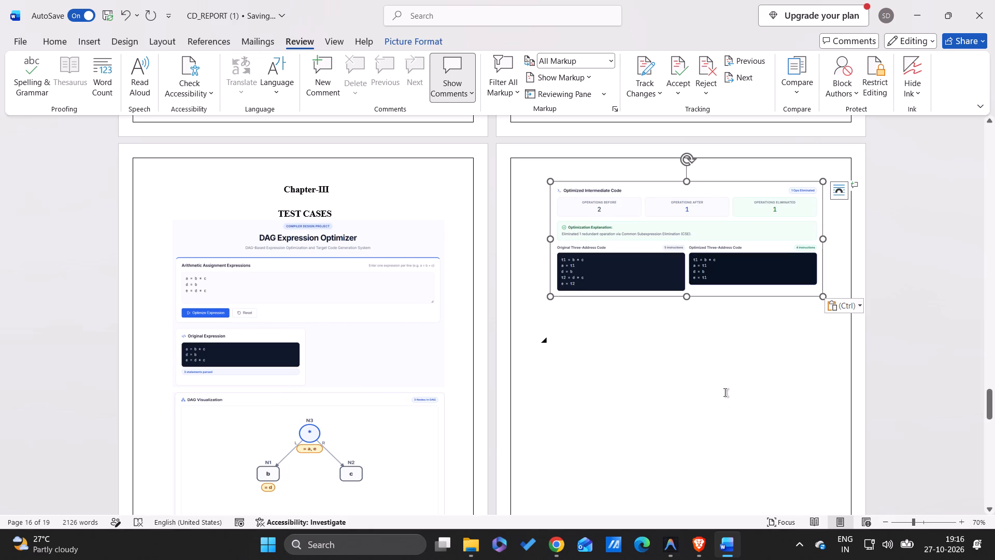
Remove the extra blank lines below the Optimized Intermediate Code screenshot and start a new line beneath it.
{"action": "left_click", "coordinate": [725, 393]}
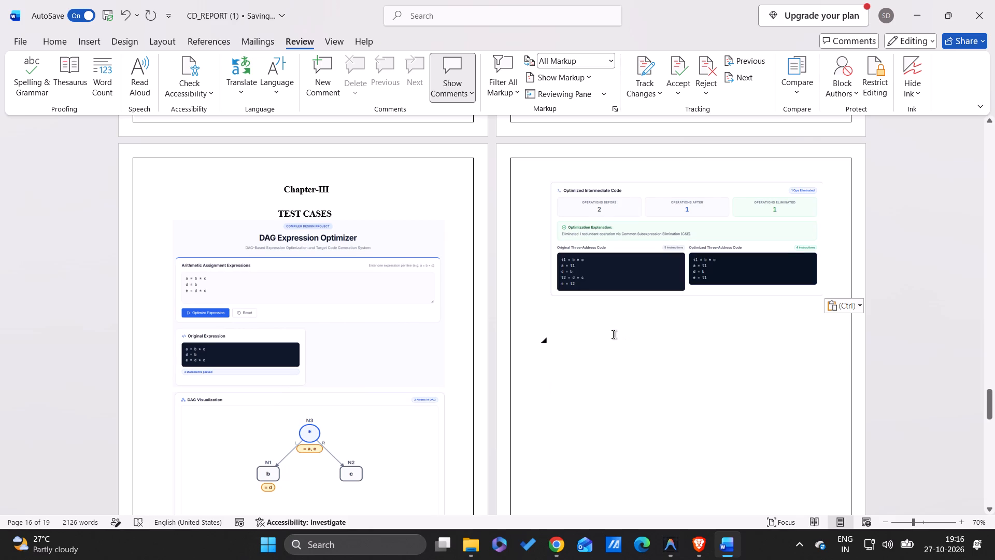
{"action": "key", "text": "BackSpace"}
{"action": "key", "text": "BackSpace"}
{"action": "key", "text": "BackSpace"}
{"action": "key", "text": "BackSpace"}
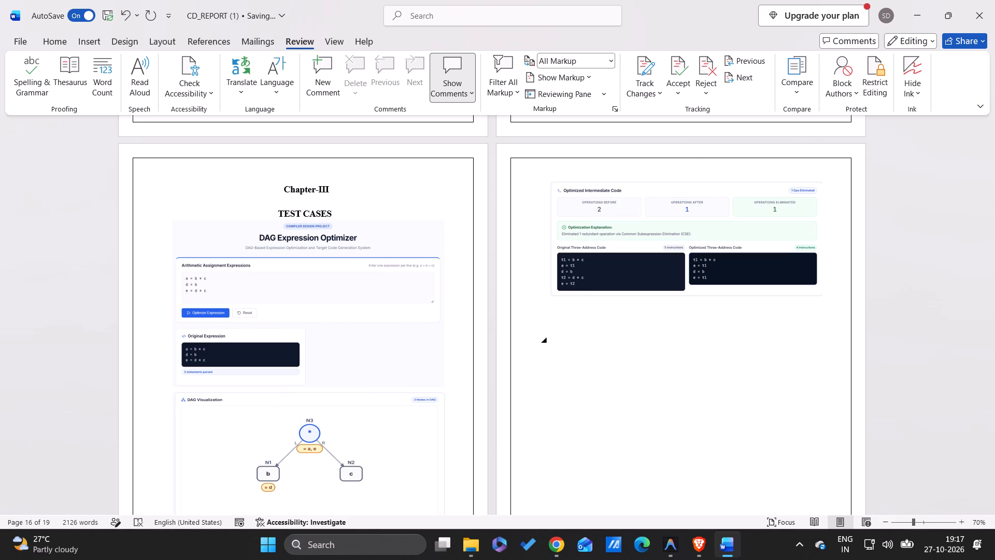
{"action": "key", "text": "Return"}
Switch to the DAG Expression Optimizer page in Chrome and capture a screenshot of the complete Generated Target Instructions card.
{"action": "key", "text": "alt+Tab"}
{"action": "scroll", "coordinate": [541, 394], "scroll_direction": "down", "scroll_amount": 1}
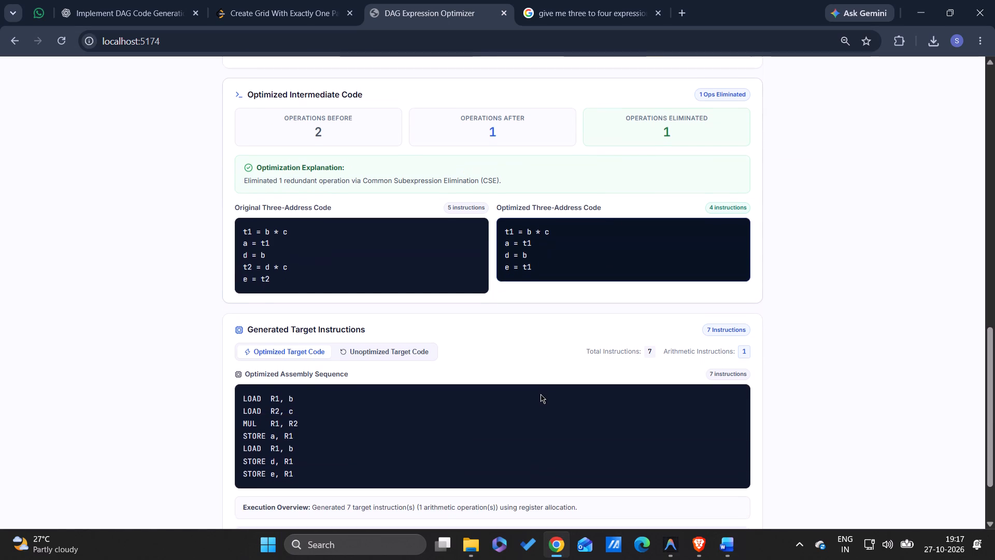
{"action": "scroll", "coordinate": [541, 394], "scroll_direction": "down", "scroll_amount": 2}
{"action": "scroll", "coordinate": [541, 394], "scroll_direction": "up", "scroll_amount": 1}
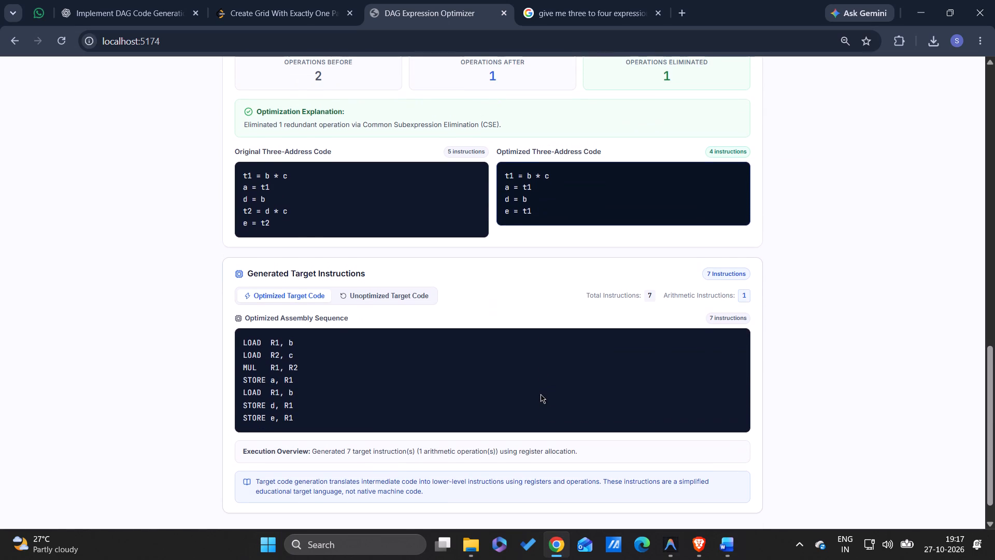
{"action": "scroll", "coordinate": [541, 394], "scroll_direction": "up", "scroll_amount": 1}
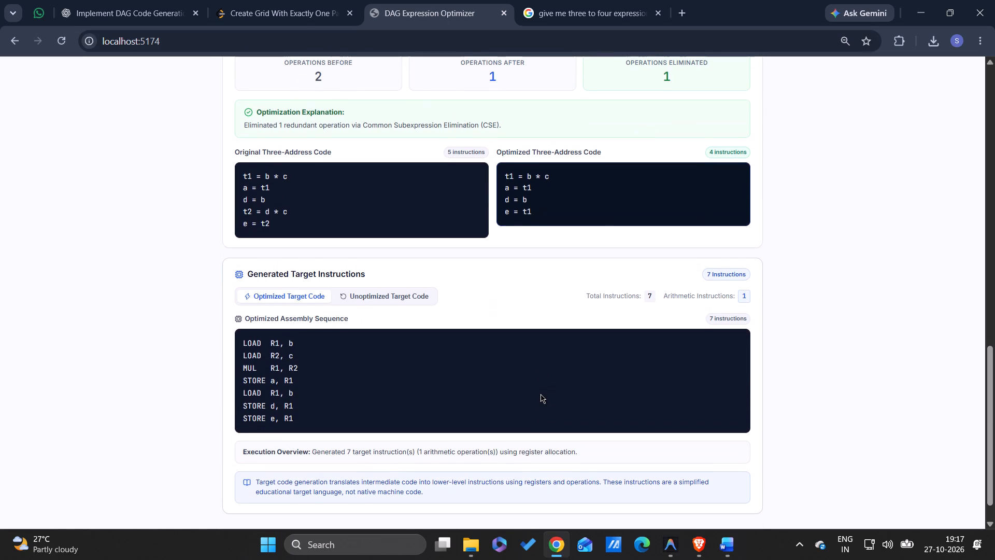
{"action": "key", "text": "Print"}
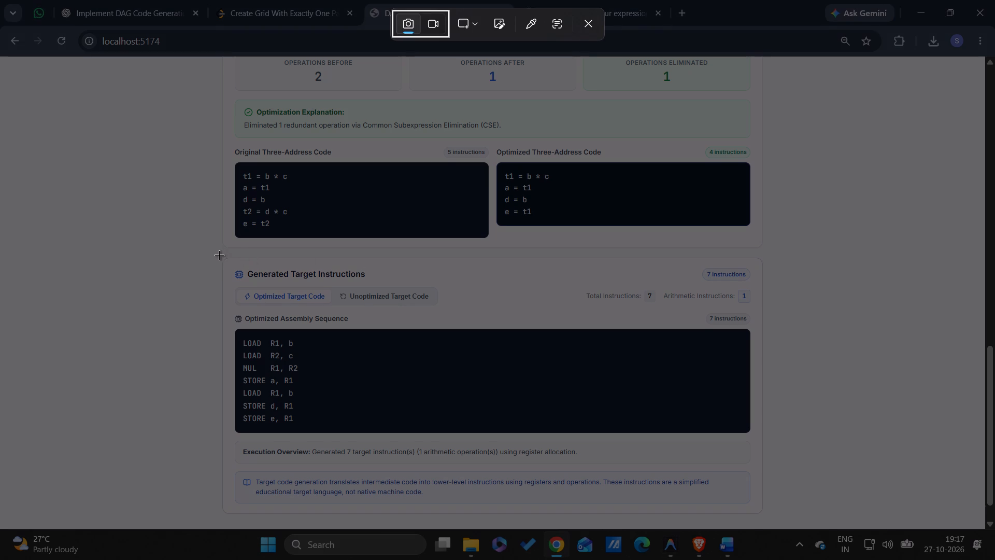
{"action": "left_click_drag", "start_coordinate": [222, 258], "coordinate": [790, 516]}
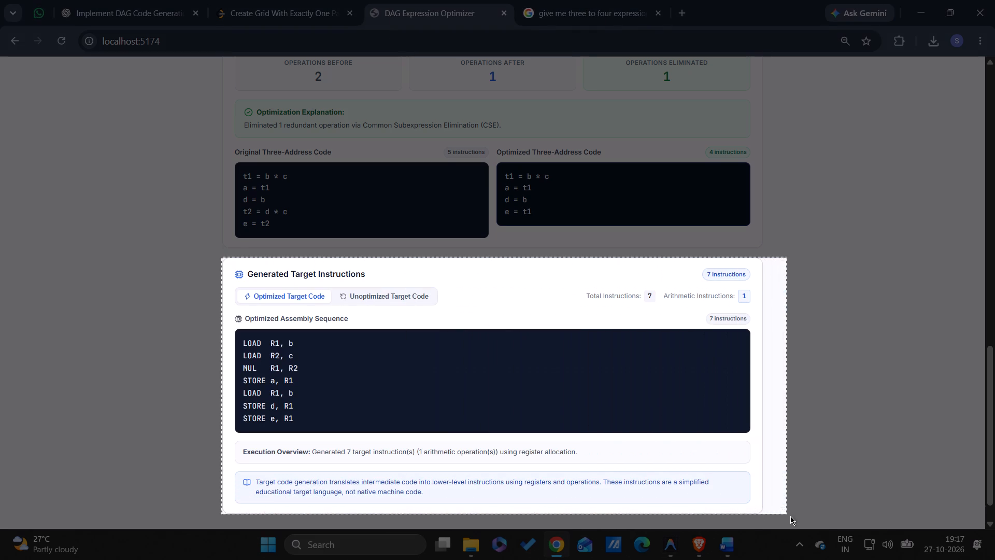
{"action": "left_click_drag", "start_coordinate": [790, 516], "coordinate": [763, 514]}
Switch back to the Word report and paste the Generated Target Instructions screenshot beneath the Optimized Intermediate Code image.
{"action": "key", "text": "alt+Tab"}
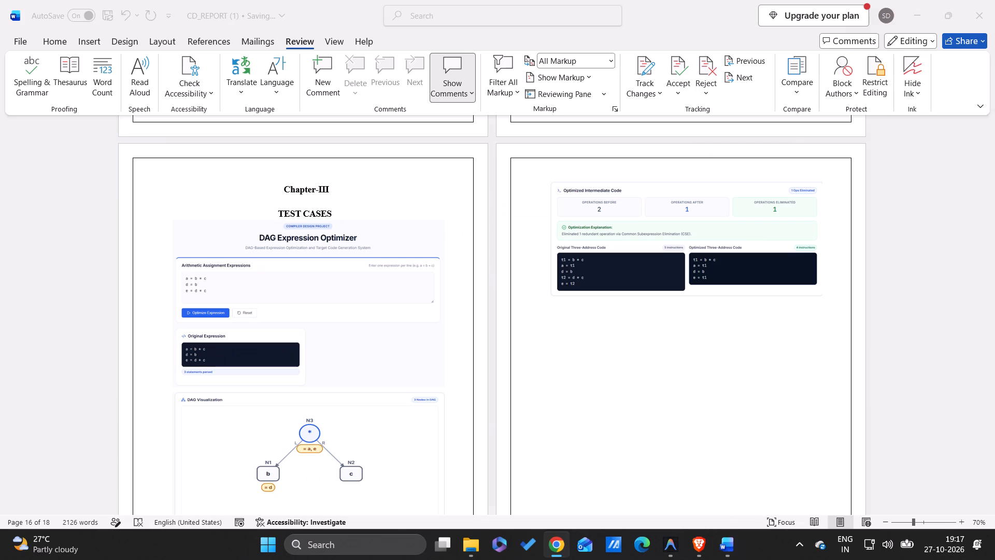
{"action": "key", "text": "ctrl+v"}
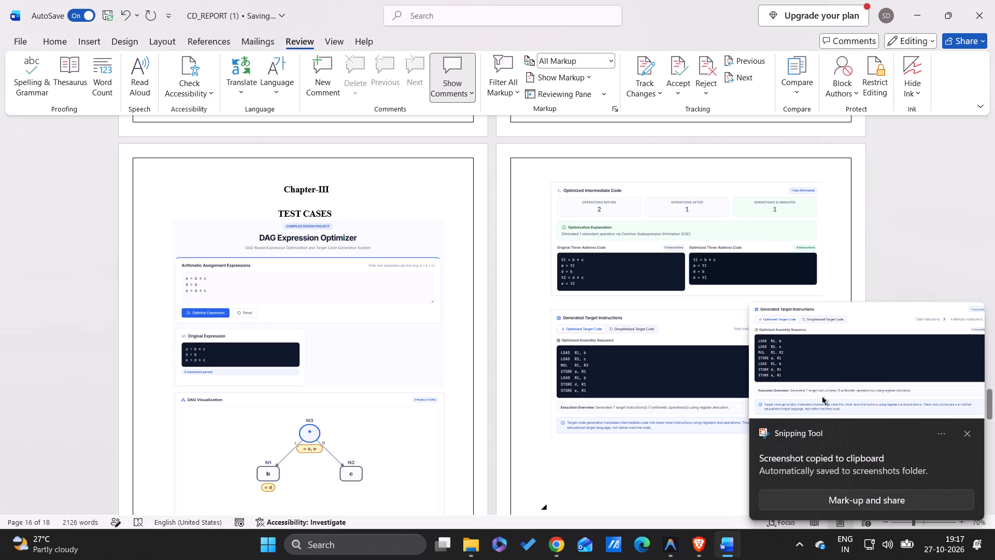
{"action": "left_click_drag", "start_coordinate": [809, 392], "coordinate": [994, 462]}
{"action": "scroll", "coordinate": [688, 423], "scroll_direction": "down", "scroll_amount": 1}
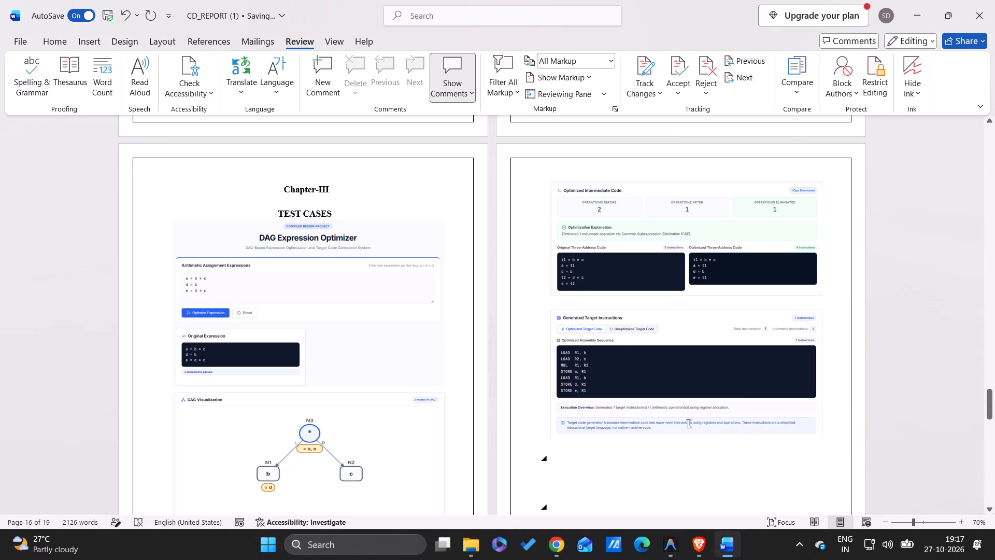
{"action": "scroll", "coordinate": [688, 423], "scroll_direction": "up", "scroll_amount": 1}
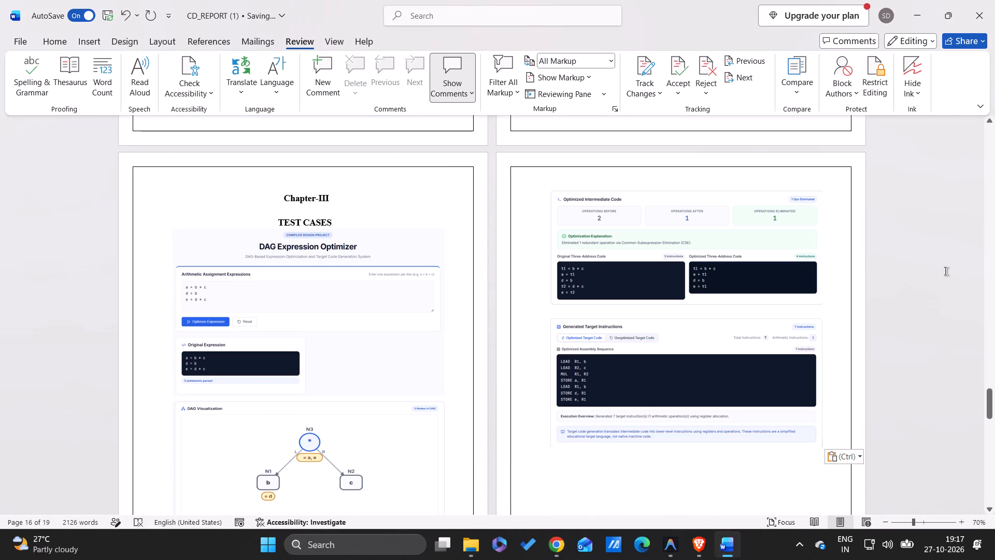
{"action": "scroll", "coordinate": [944, 271], "scroll_direction": "down", "scroll_amount": 7}
{"action": "scroll", "coordinate": [724, 331], "scroll_direction": "up", "scroll_amount": 1}
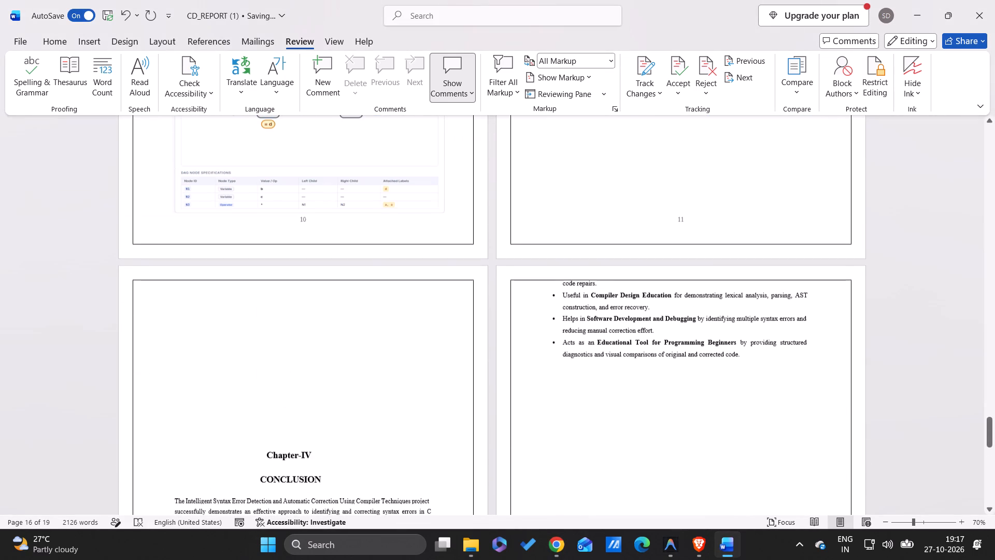
{"action": "left_click", "coordinate": [225, 426]}
{"action": "key", "text": "Down"}
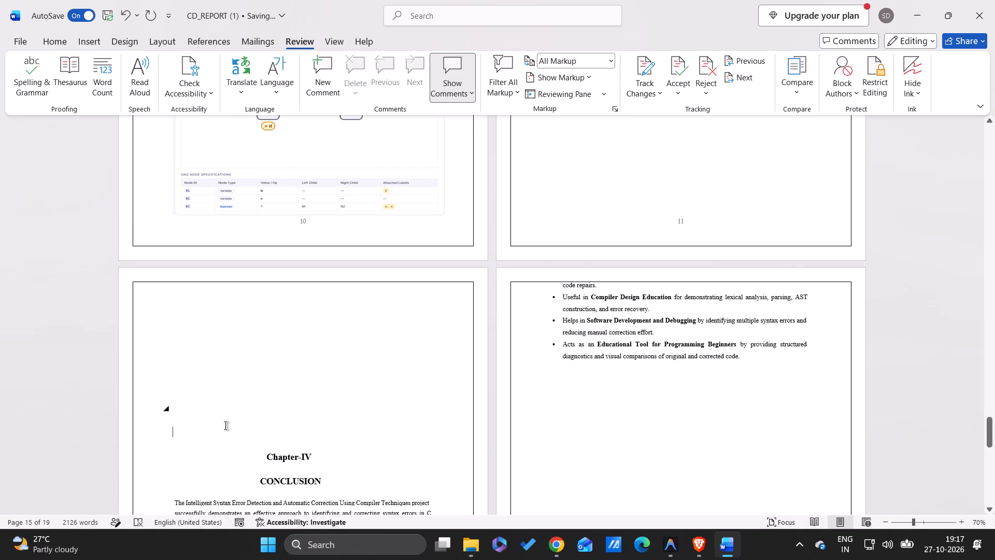
{"action": "key", "text": "BackSpace"}
{"action": "key", "text": "BackSpace"}
{"action": "key", "text": "BackSpace"}
{"action": "key", "text": "BackSpace"}
{"action": "key", "text": "BackSpace"}
{"action": "key", "text": "BackSpace"}
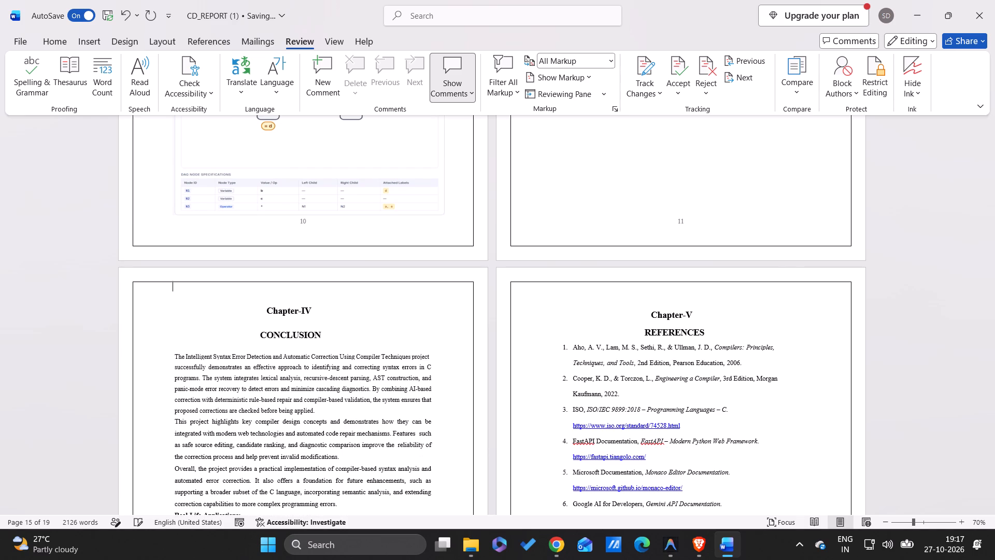
{"action": "scroll", "coordinate": [421, 478], "scroll_direction": "down", "scroll_amount": 3}
{"action": "scroll", "coordinate": [493, 424], "scroll_direction": "up", "scroll_amount": 1}
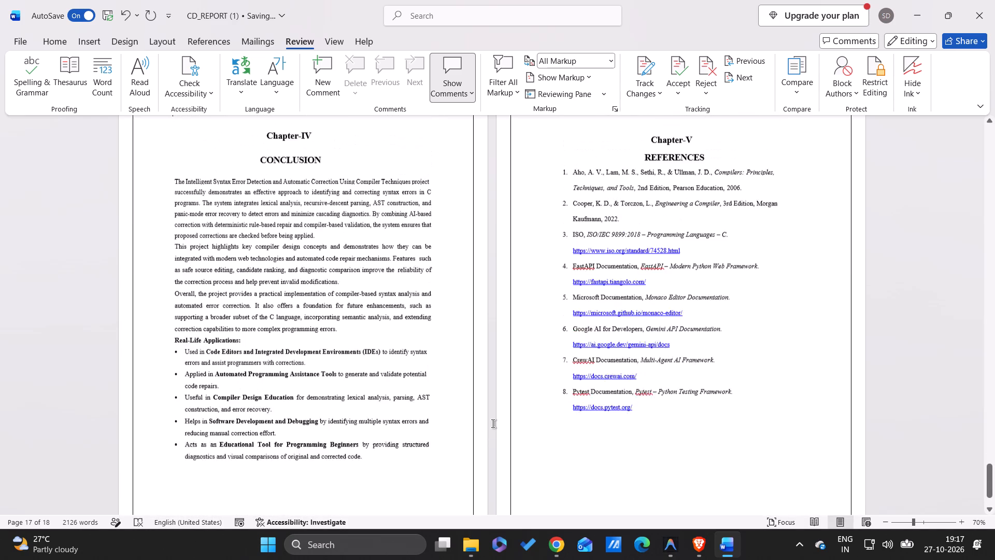
{"action": "scroll", "coordinate": [493, 424], "scroll_direction": "up", "scroll_amount": 1}
{"action": "scroll", "coordinate": [493, 424], "scroll_direction": "down", "scroll_amount": 1}
{"action": "scroll", "coordinate": [493, 424], "scroll_direction": "up", "scroll_amount": 1}
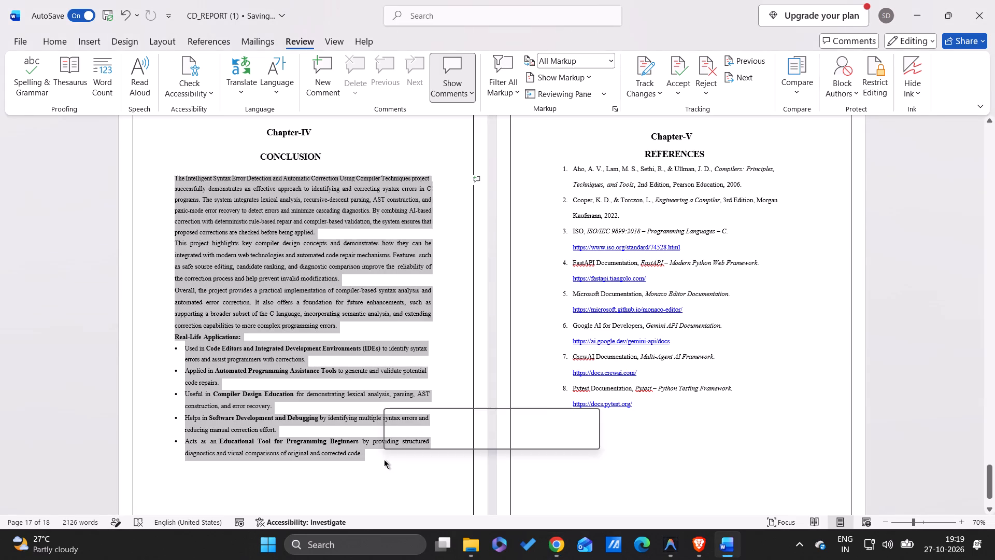
{"action": "key", "text": "ctrl+b"}
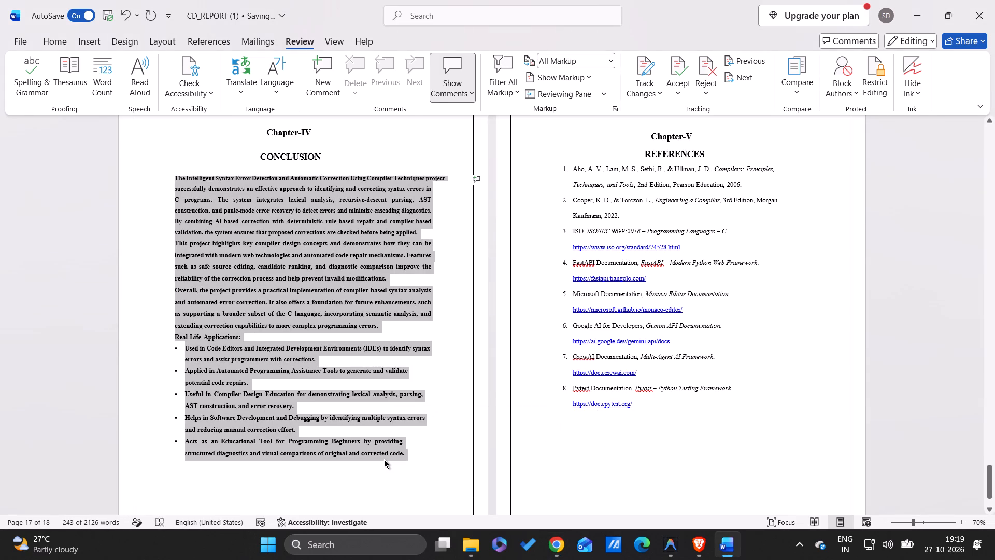
{"action": "key", "text": "ctrl+b"}
{"action": "key", "text": "ctrl+v"}
{"action": "scroll", "coordinate": [379, 442], "scroll_direction": "down", "scroll_amount": 1}
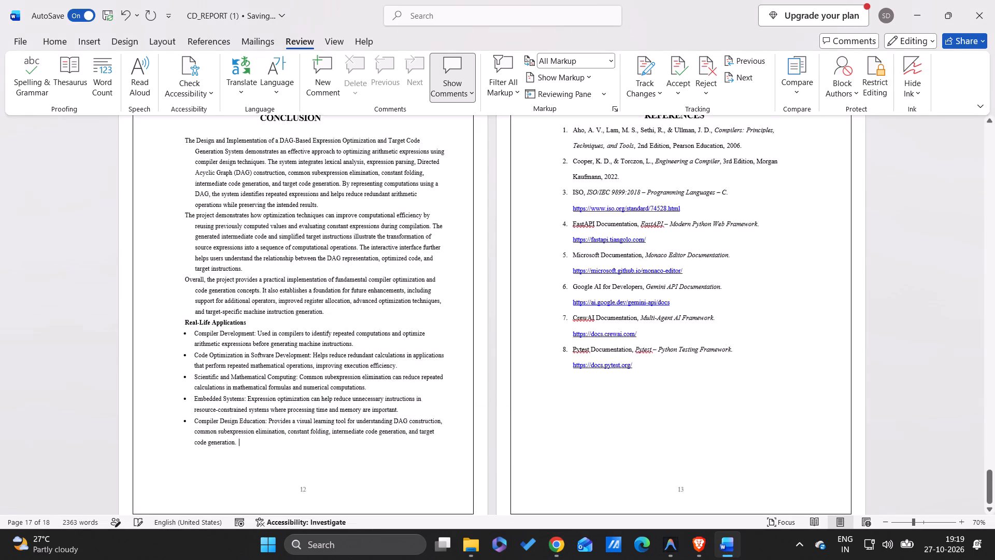
{"action": "scroll", "coordinate": [379, 442], "scroll_direction": "up", "scroll_amount": 1}
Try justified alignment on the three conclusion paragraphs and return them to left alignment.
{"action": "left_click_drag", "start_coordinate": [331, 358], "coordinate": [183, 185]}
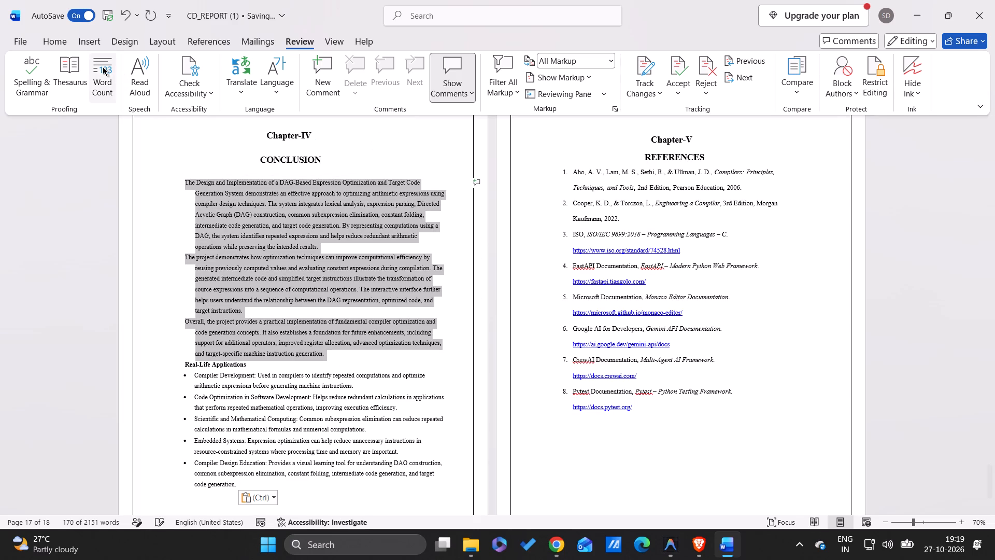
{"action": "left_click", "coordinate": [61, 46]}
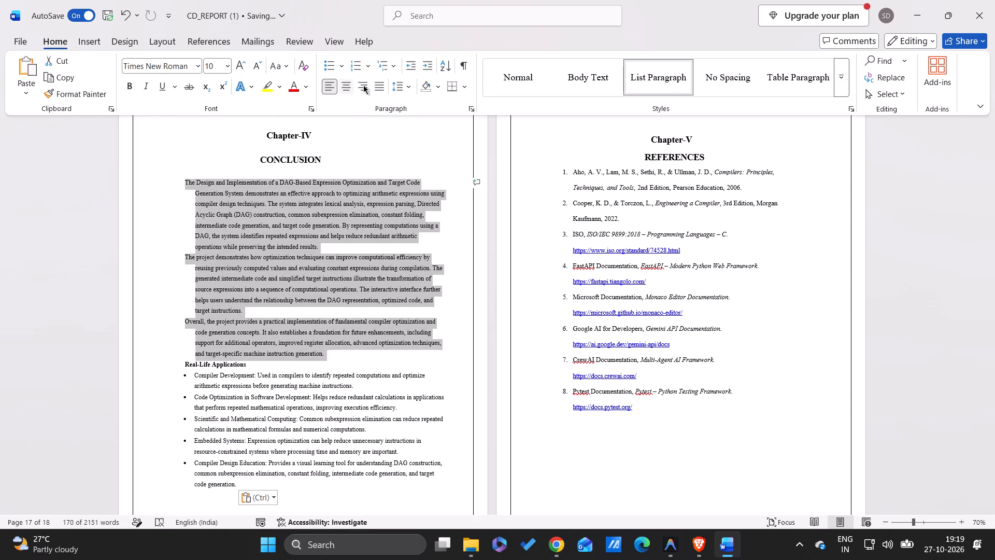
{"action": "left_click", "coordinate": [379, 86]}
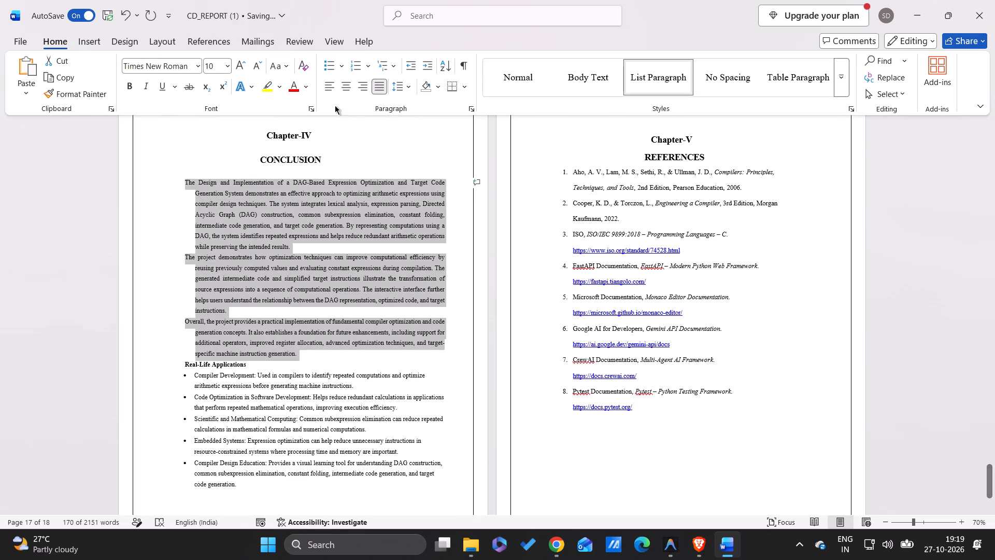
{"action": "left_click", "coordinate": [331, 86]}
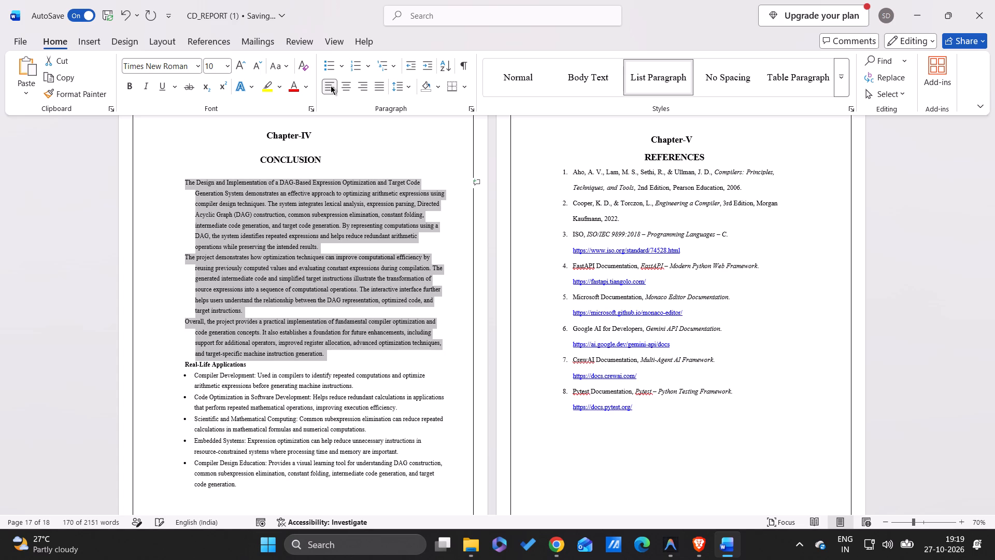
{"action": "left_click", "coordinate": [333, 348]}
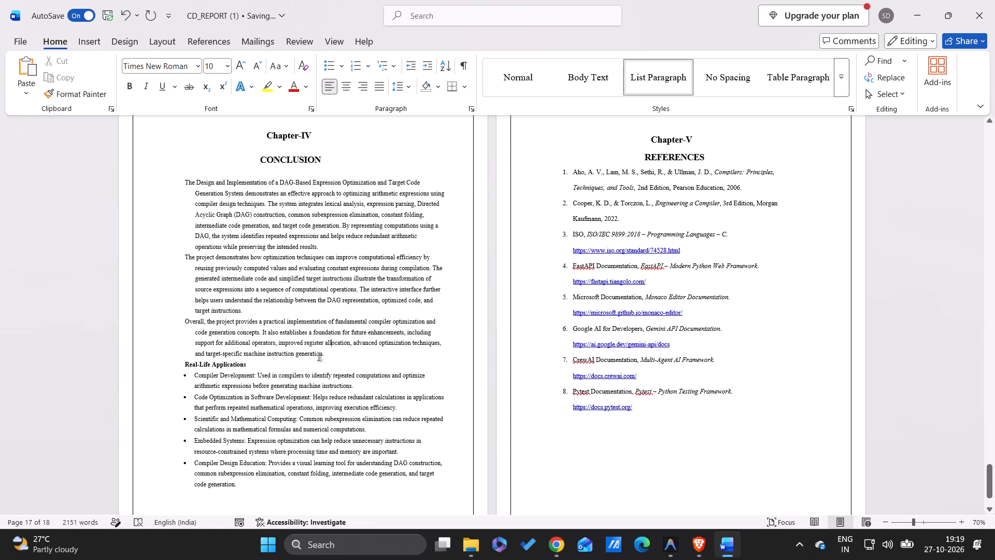
Indent the first lines of the "Overall, the project" and "The project demonstrates" paragraphs to line up with their remaining lines.
{"action": "left_click_drag", "start_coordinate": [332, 354], "coordinate": [197, 331]}
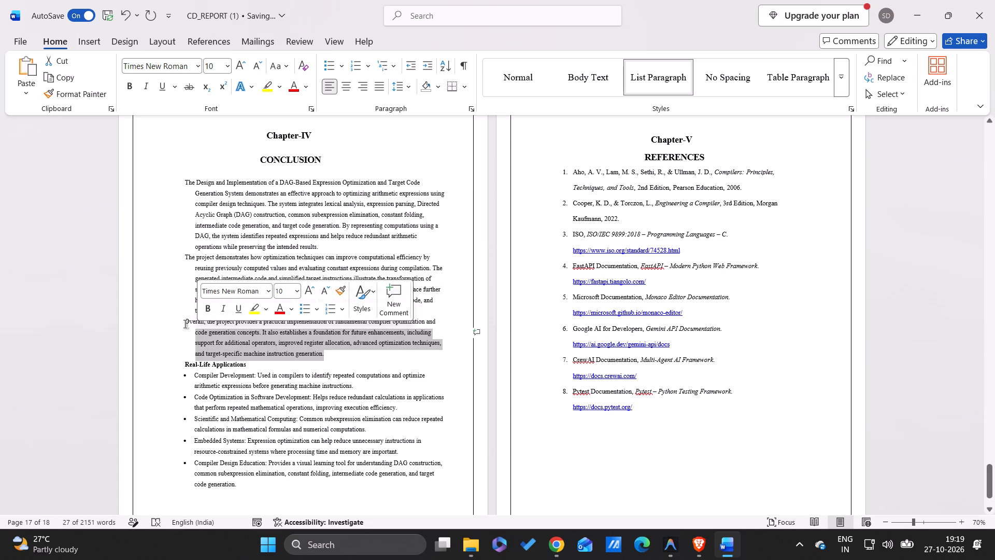
{"action": "left_click", "coordinate": [183, 321]}
{"action": "key", "text": "Tab"}
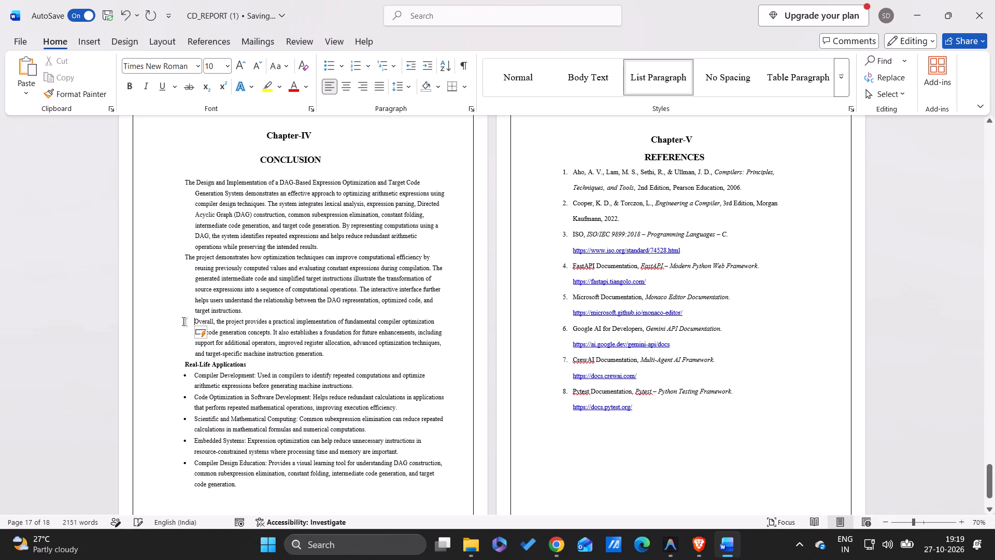
{"action": "key", "text": "Up"}
{"action": "key", "text": "Up"}
{"action": "key", "text": "Up"}
{"action": "key", "text": "Up"}
{"action": "key", "text": "Up"}
{"action": "key", "text": "Up"}
{"action": "key", "text": "Left"}
{"action": "key", "text": "Left"}
{"action": "key", "text": "Left"}
{"action": "key", "text": "Tab"}
Indent the first line of the opening "The Design and Implementation" paragraph to line up with its remaining lines.
{"action": "key", "text": "Up"}
{"action": "key", "text": "Up"}
{"action": "key", "text": "Up"}
{"action": "key", "text": "Up"}
{"action": "key", "text": "Up"}
{"action": "key", "text": "Up"}
{"action": "key", "text": "Up"}
{"action": "key", "text": "Left"}
{"action": "key", "text": "Left"}
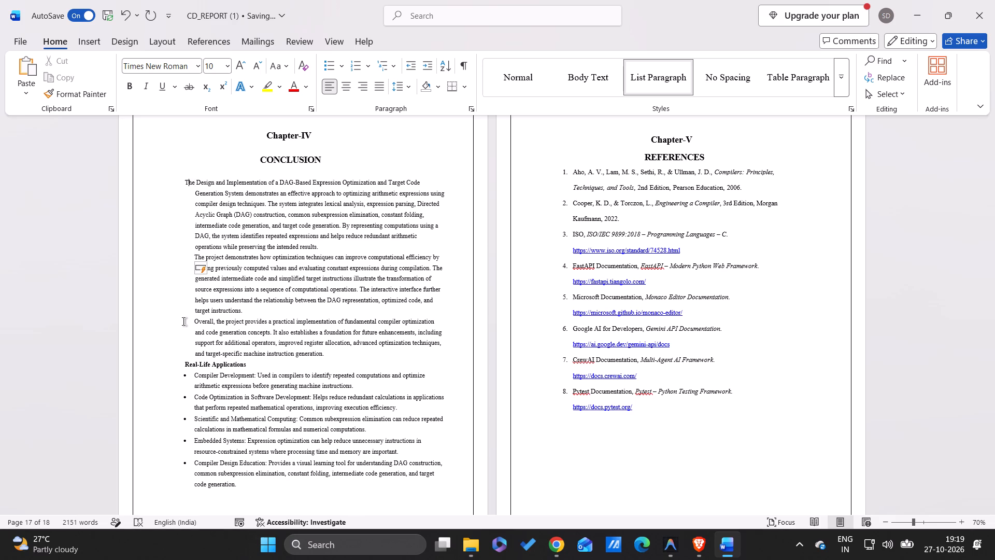
{"action": "key", "text": "Left"}
{"action": "key", "text": "Tab"}
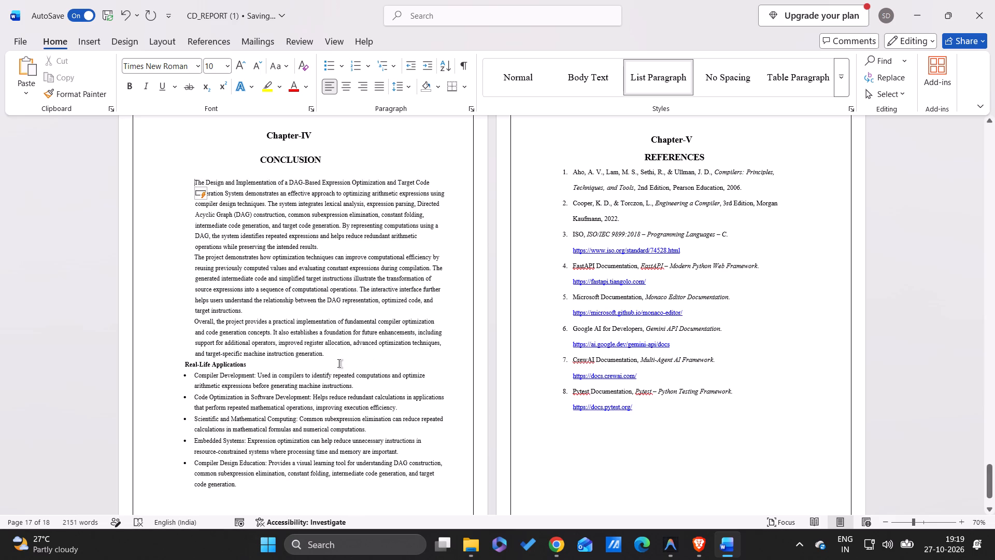
Set the three conclusion paragraphs to a left indent of 0.11 cm and a right indent of 0.89 cm.
{"action": "left_click_drag", "start_coordinate": [339, 358], "coordinate": [190, 186]}
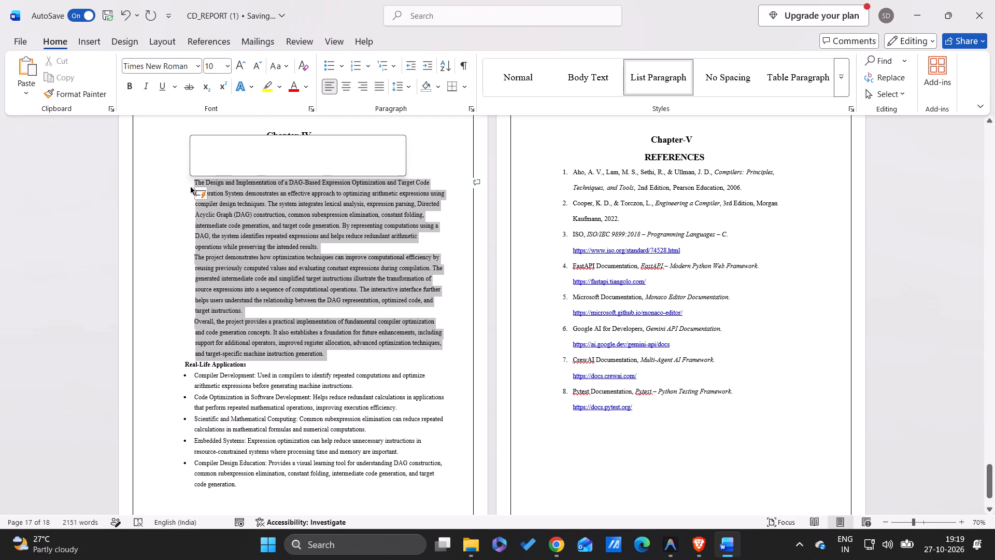
{"action": "left_click", "coordinate": [155, 45]}
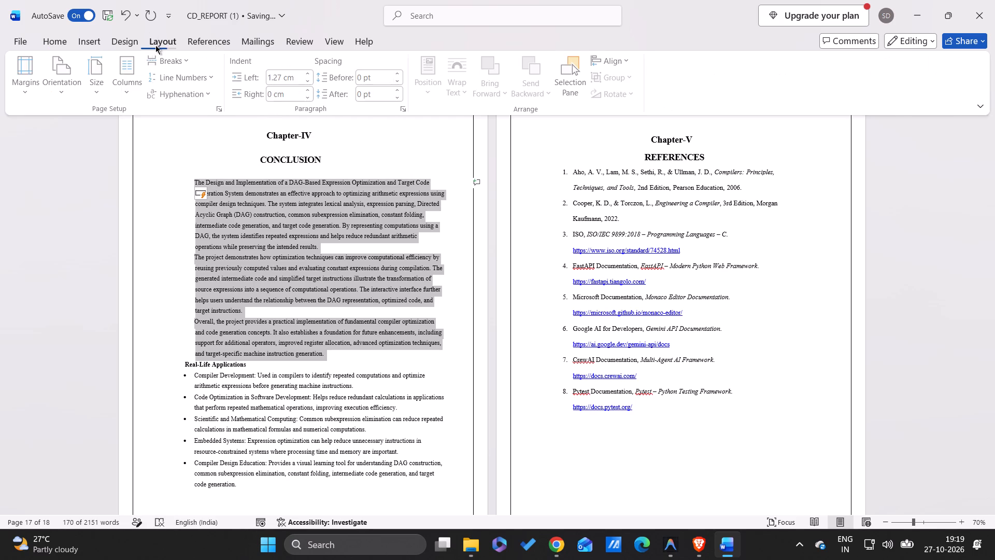
{"action": "left_click", "coordinate": [297, 78]}
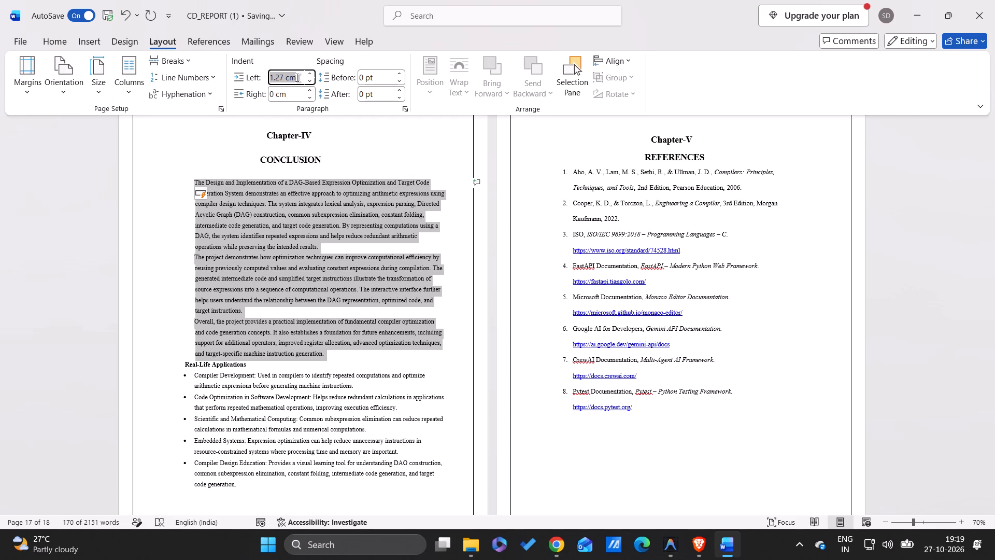
{"action": "type", "text": "0."}
{"action": "type", "text": "11"}
{"action": "left_click", "coordinate": [299, 94]}
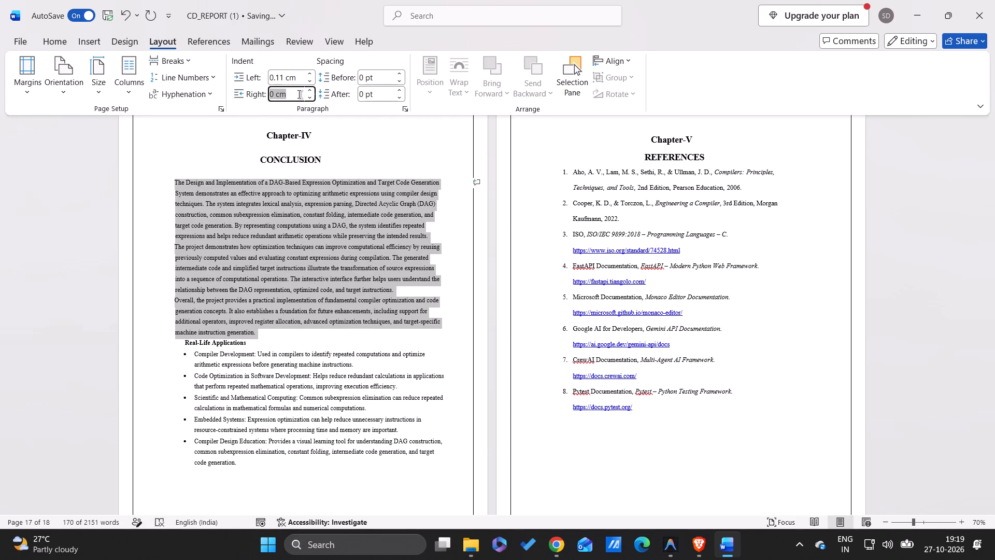
{"action": "type", "text": "0."}
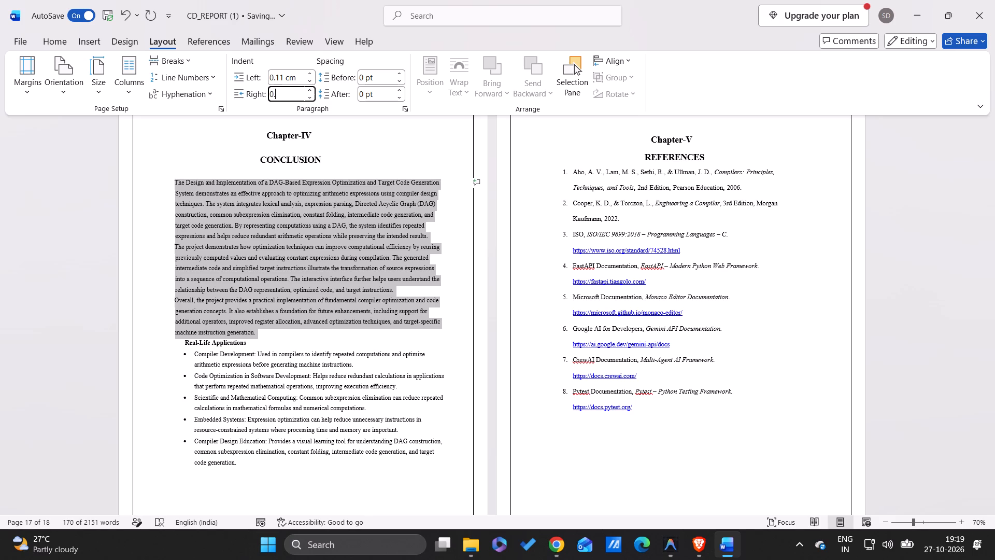
{"action": "type", "text": "89"}
{"action": "key", "text": "Return"}
{"action": "left_click", "coordinate": [418, 353]}
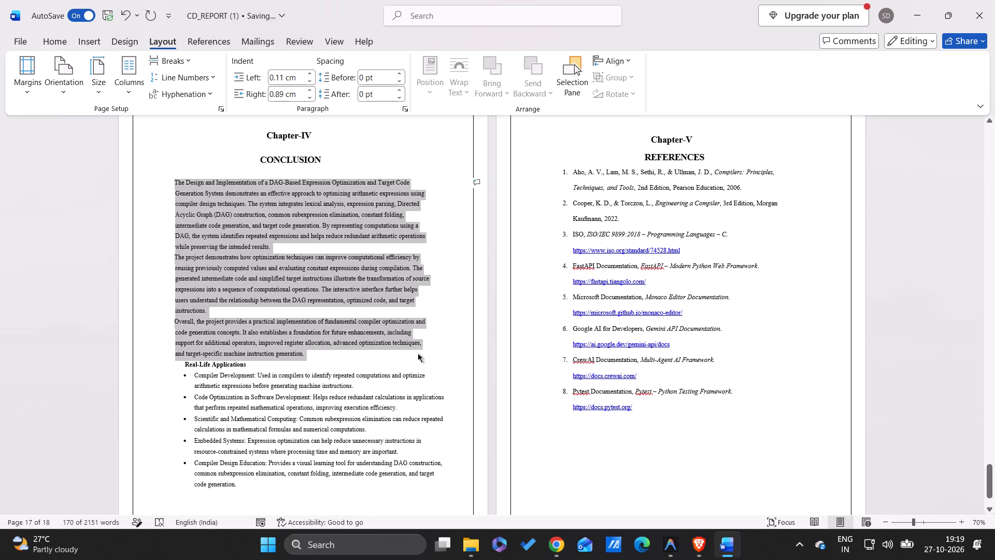
Justify the three conclusion paragraphs above the Real-Life Applications heading.
{"action": "scroll", "coordinate": [418, 353], "scroll_direction": "down", "scroll_amount": 1}
{"action": "scroll", "coordinate": [349, 355], "scroll_direction": "up", "scroll_amount": 2}
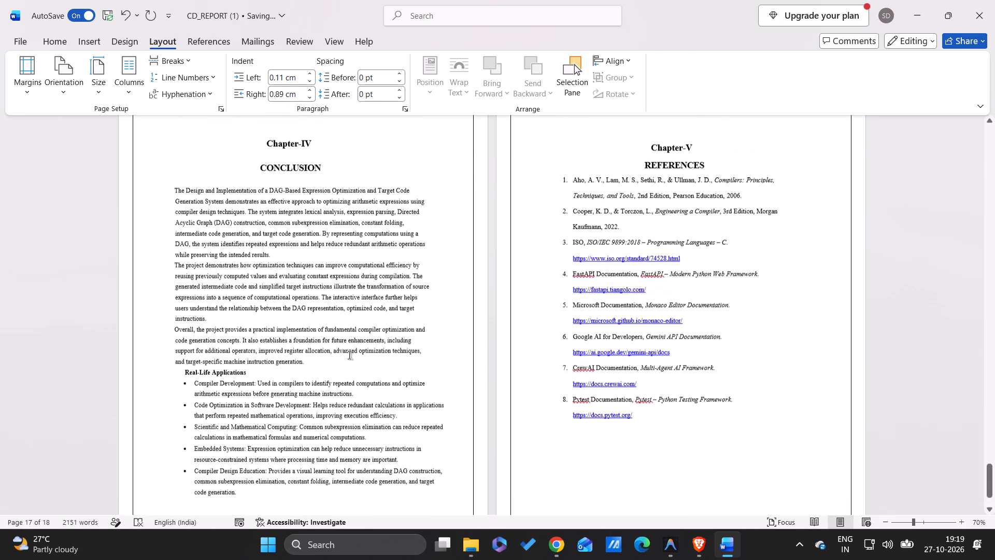
{"action": "scroll", "coordinate": [349, 355], "scroll_direction": "up", "scroll_amount": 2}
{"action": "scroll", "coordinate": [643, 211], "scroll_direction": "up", "scroll_amount": 2}
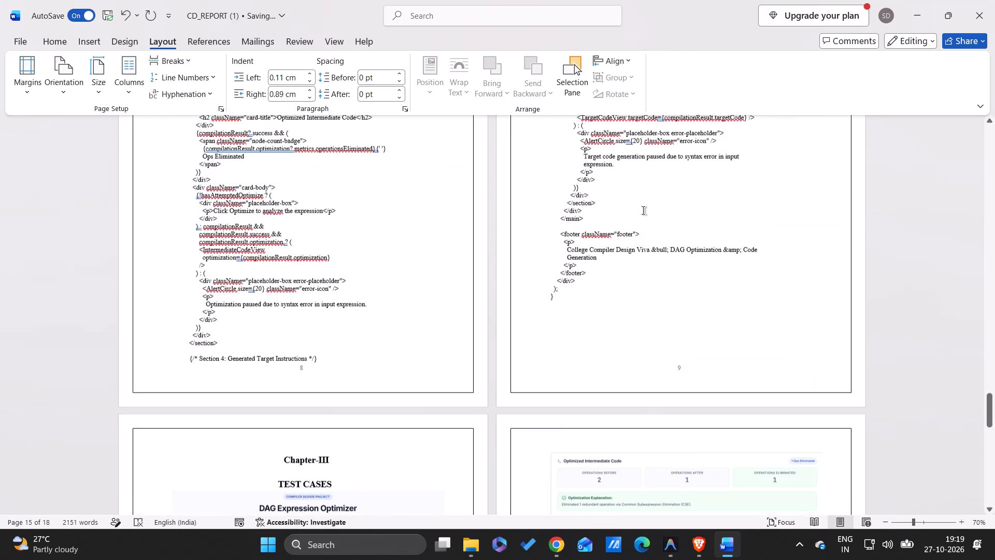
{"action": "scroll", "coordinate": [643, 211], "scroll_direction": "down", "scroll_amount": 7}
{"action": "scroll", "coordinate": [458, 279], "scroll_direction": "up", "scroll_amount": 1}
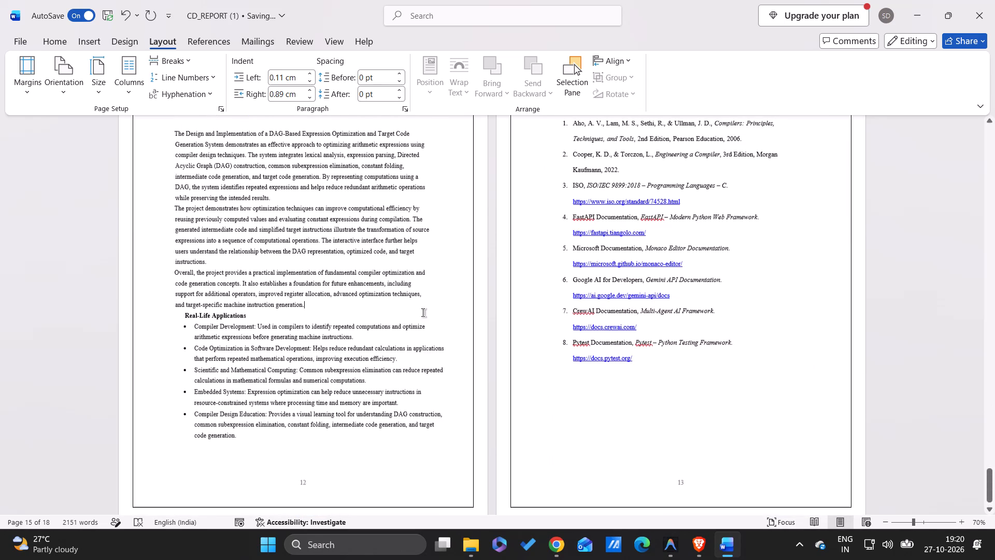
{"action": "left_click_drag", "start_coordinate": [309, 307], "coordinate": [181, 146]}
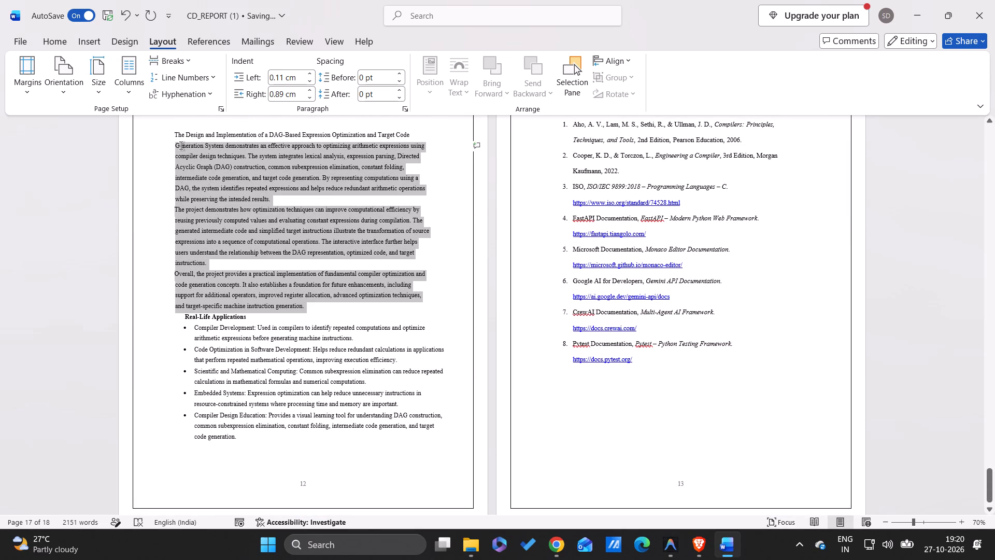
{"action": "left_click_drag", "start_coordinate": [181, 146], "coordinate": [174, 135]}
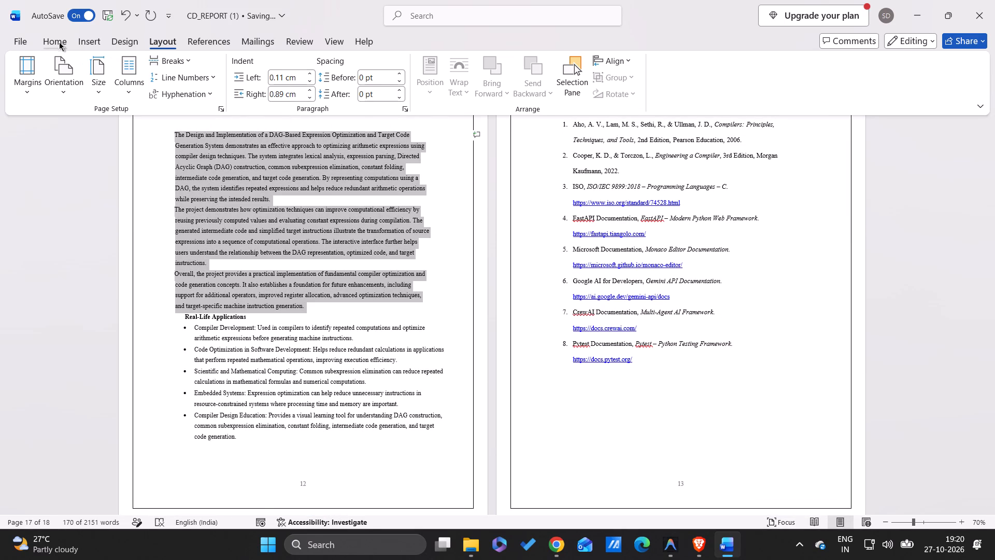
{"action": "left_click", "coordinate": [57, 41]}
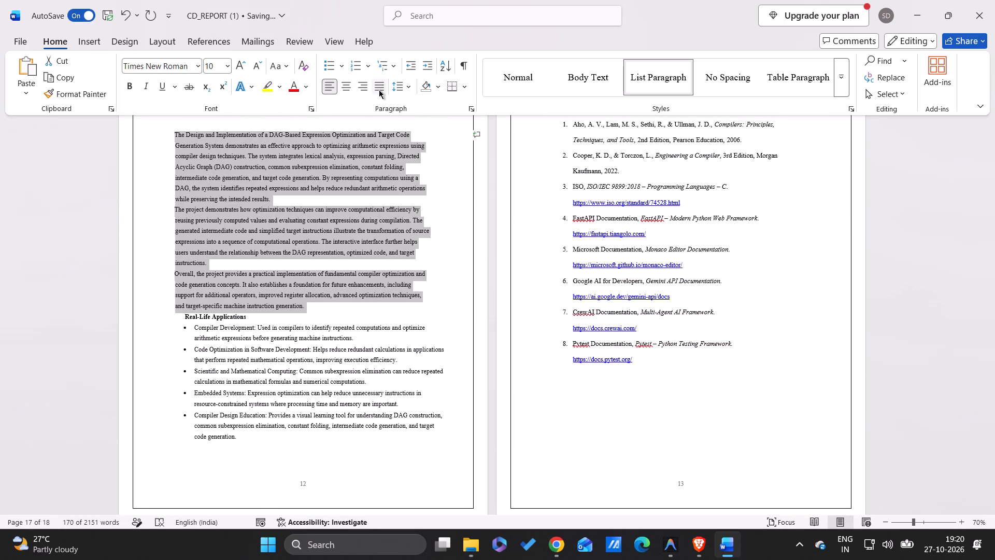
{"action": "left_click", "coordinate": [379, 90]}
Insert a blank line after each of the three conclusion paragraphs, including before the Real-Life Applications heading.
{"action": "scroll", "coordinate": [440, 295], "scroll_direction": "up", "scroll_amount": 1}
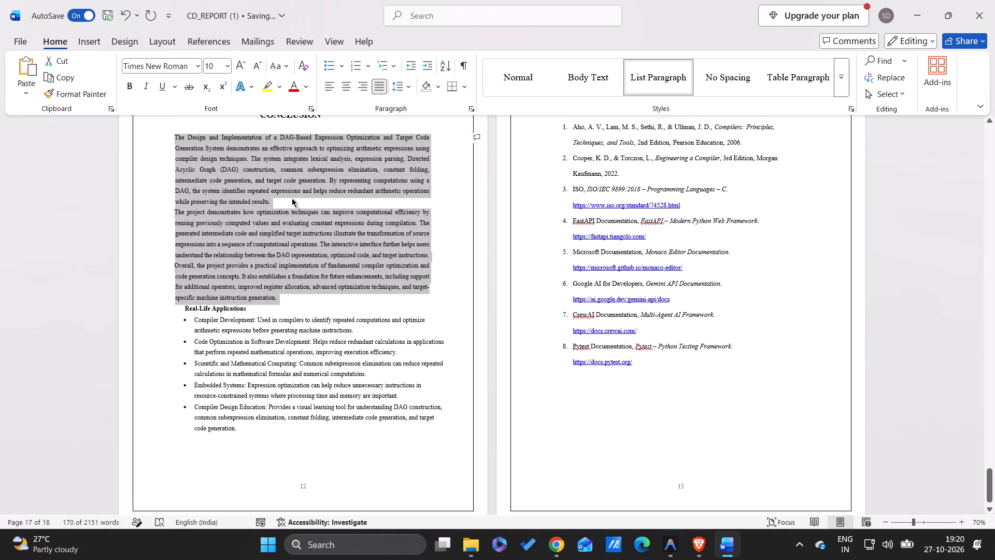
{"action": "left_click", "coordinate": [291, 198]}
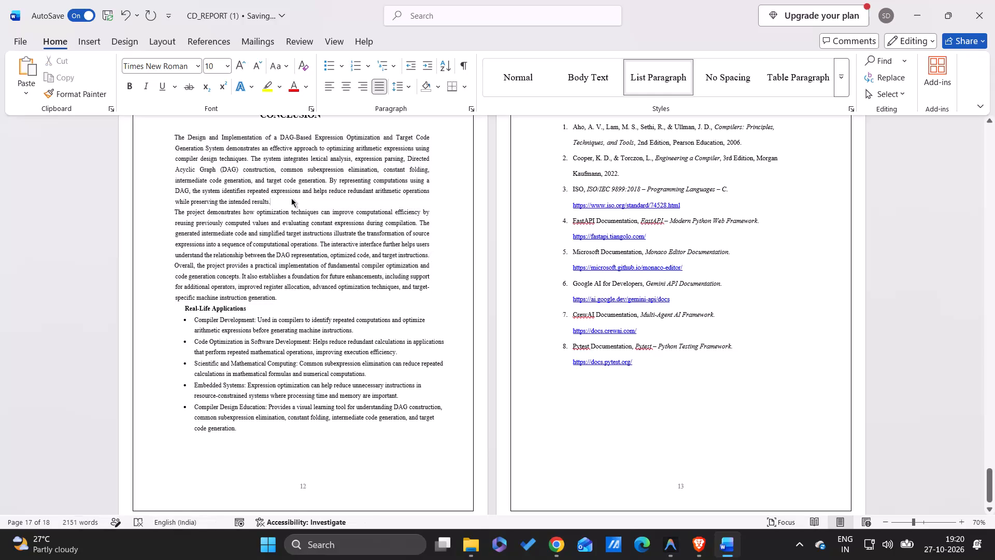
{"action": "key", "text": "Return"}
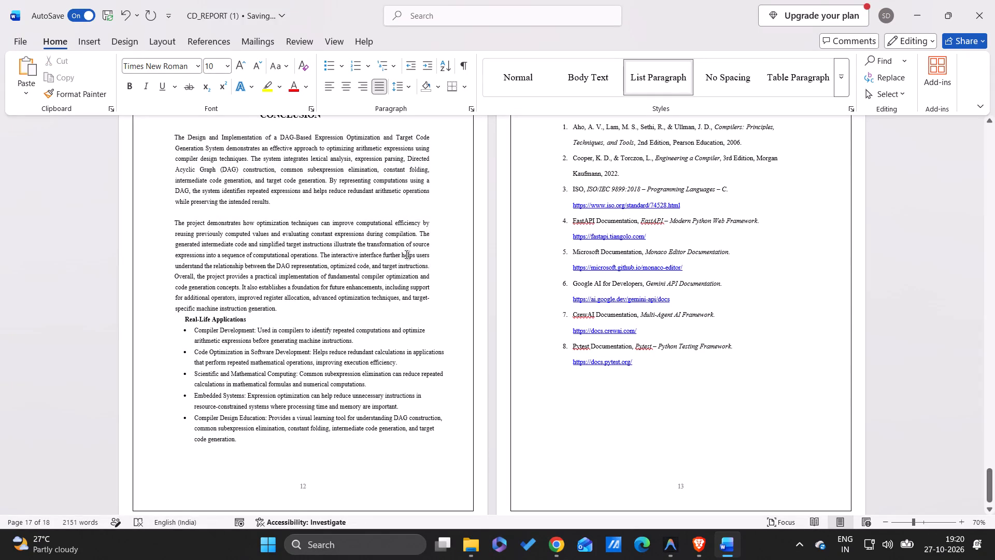
{"action": "left_click", "coordinate": [425, 263]}
{"action": "key", "text": "Right"}
{"action": "key", "text": "Return"}
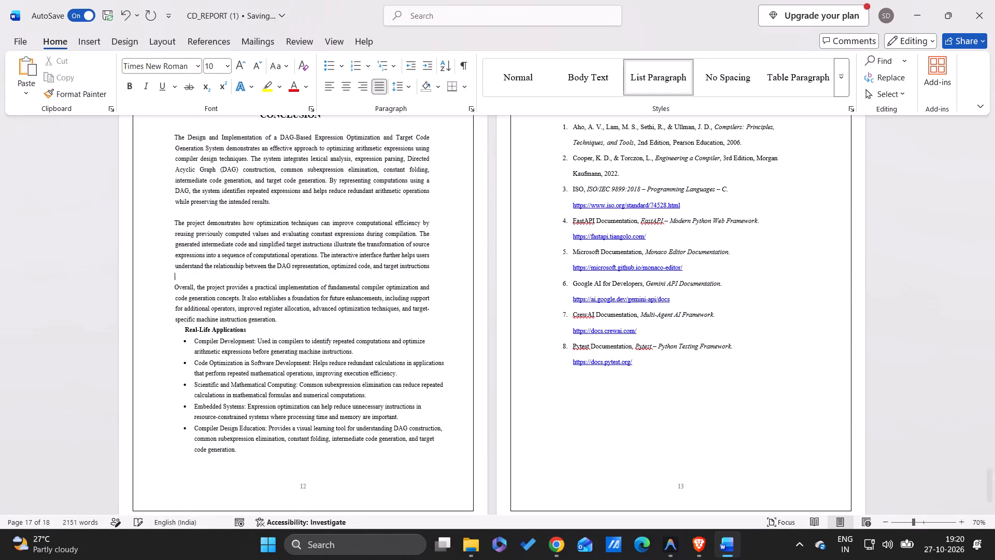
{"action": "key", "text": "BackSpace"}
{"action": "key", "text": "BackSpace"}
{"action": "key", "text": "Right"}
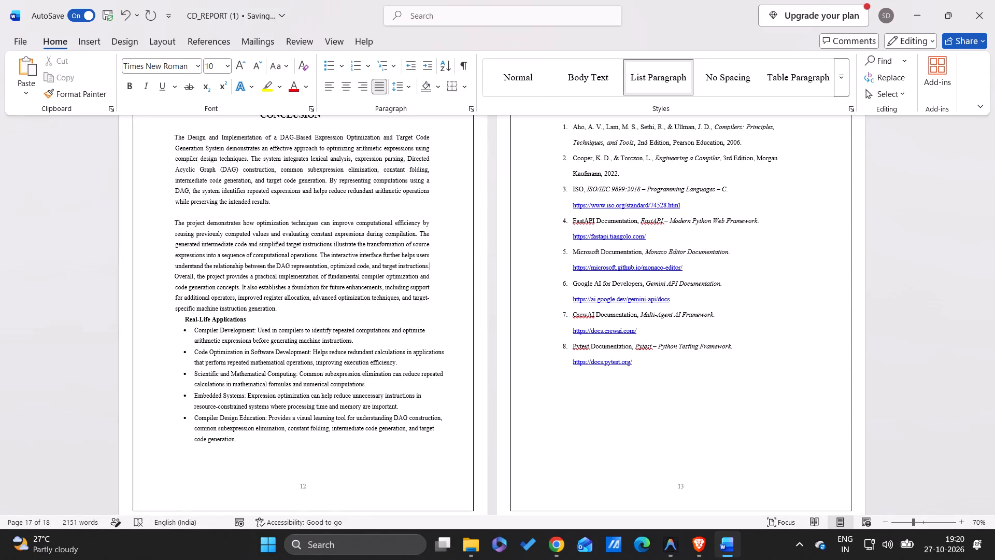
{"action": "key", "text": "Return"}
{"action": "left_click", "coordinate": [301, 321]}
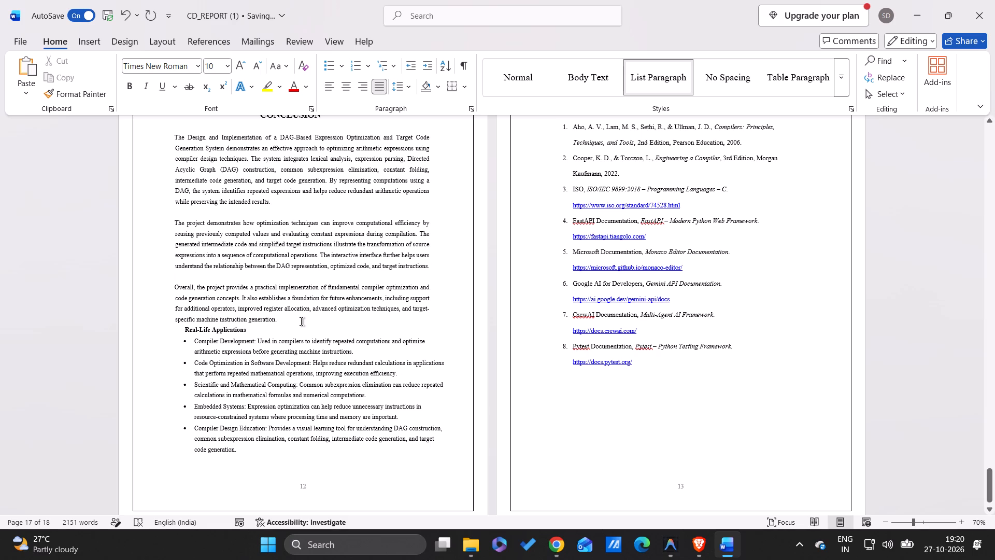
{"action": "key", "text": "Return"}
Set the Real-Life Applications heading and its five bullets to a left indent of 0.11 cm and a right indent of 0.89 cm.
{"action": "scroll", "coordinate": [301, 321], "scroll_direction": "down", "scroll_amount": 1}
{"action": "scroll", "coordinate": [302, 380], "scroll_direction": "up", "scroll_amount": 1}
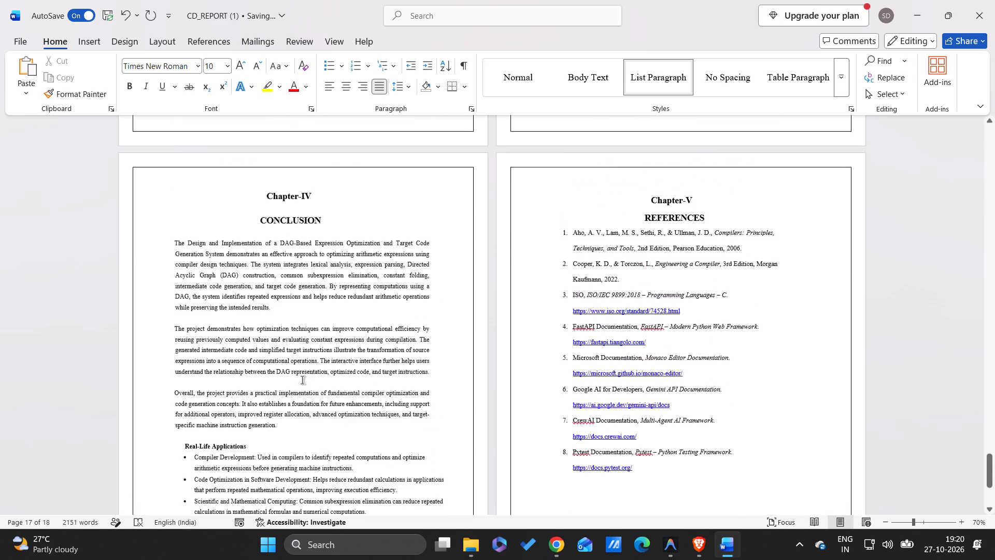
{"action": "scroll", "coordinate": [302, 380], "scroll_direction": "up", "scroll_amount": 1}
{"action": "scroll", "coordinate": [302, 380], "scroll_direction": "down", "scroll_amount": 2}
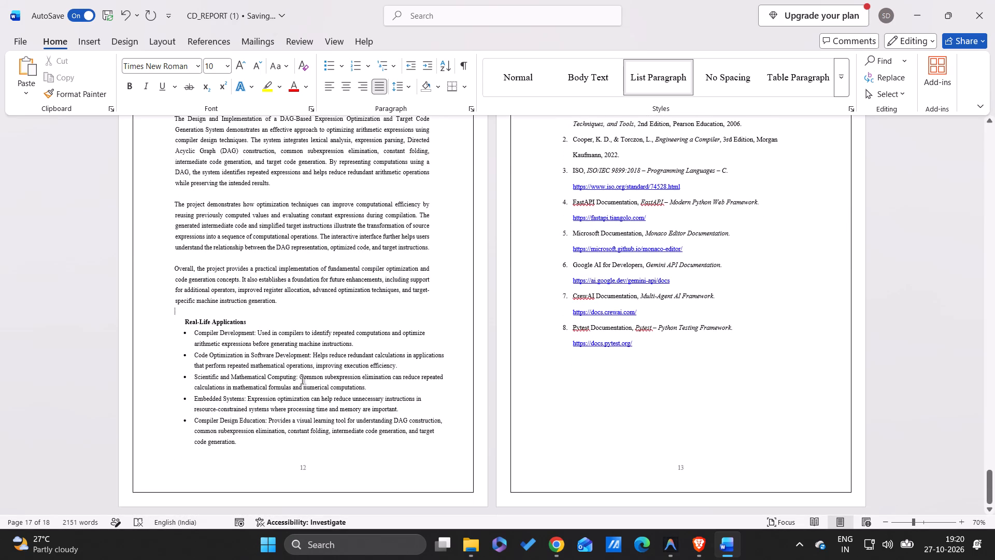
{"action": "left_click_drag", "start_coordinate": [246, 439], "coordinate": [179, 321]}
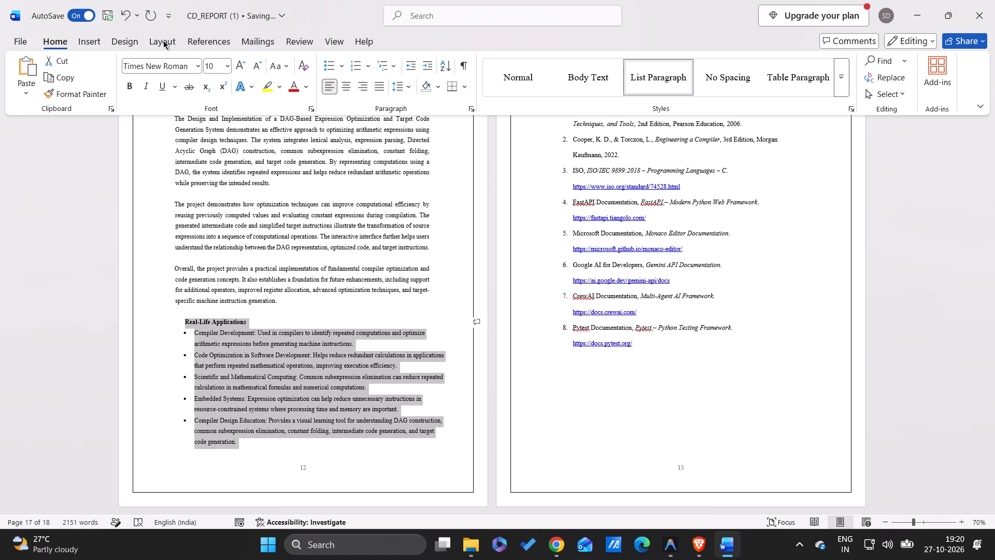
{"action": "left_click", "coordinate": [163, 40]}
{"action": "left_click", "coordinate": [286, 77]}
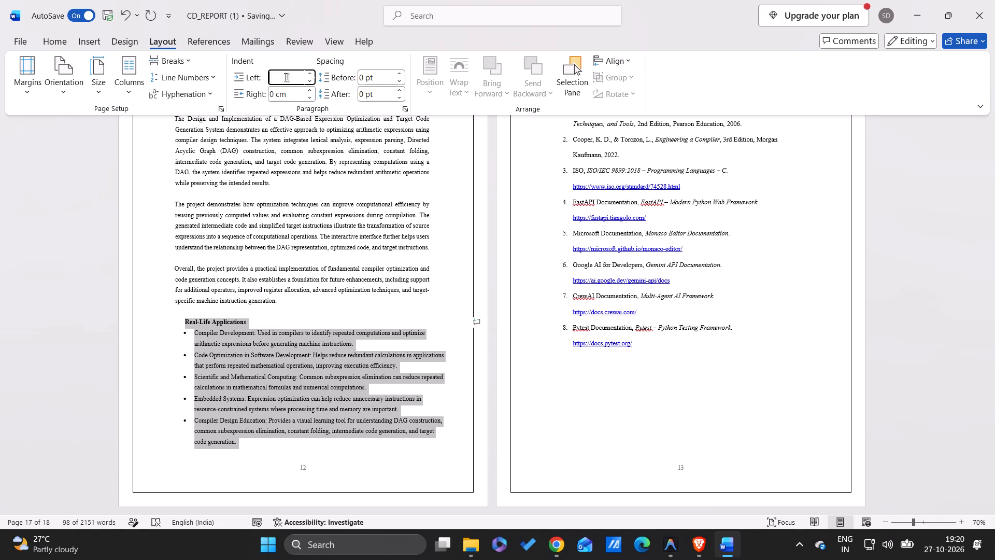
{"action": "type", "text": "0.11"}
{"action": "left_click", "coordinate": [293, 89]}
{"action": "type", "text": "0."}
{"action": "type", "text": "89"}
{"action": "key", "text": "Return"}
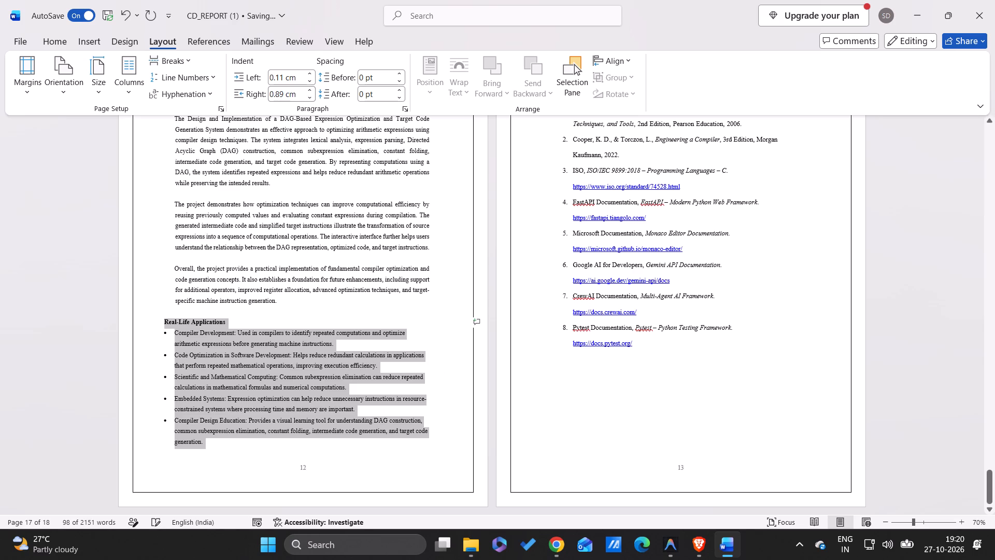
{"action": "left_click", "coordinate": [409, 361]}
{"action": "scroll", "coordinate": [409, 361], "scroll_direction": "up", "scroll_amount": 1}
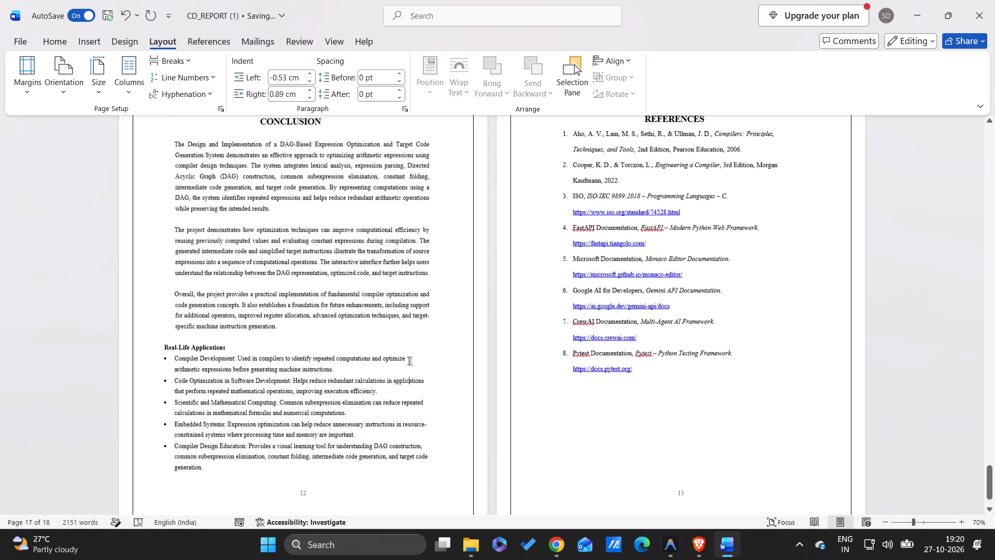
{"action": "scroll", "coordinate": [409, 361], "scroll_direction": "up", "scroll_amount": 1}
{"action": "scroll", "coordinate": [409, 361], "scroll_direction": "down", "scroll_amount": 1}
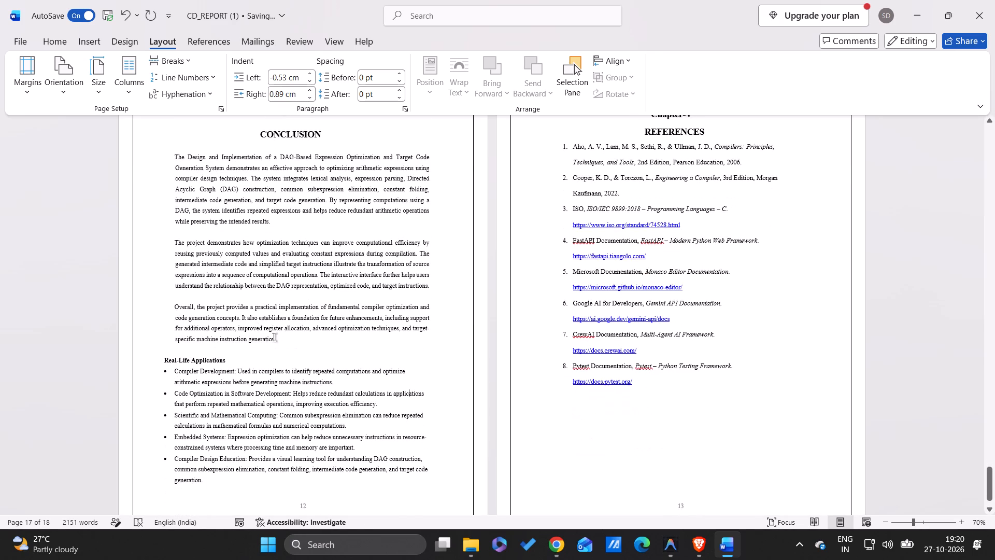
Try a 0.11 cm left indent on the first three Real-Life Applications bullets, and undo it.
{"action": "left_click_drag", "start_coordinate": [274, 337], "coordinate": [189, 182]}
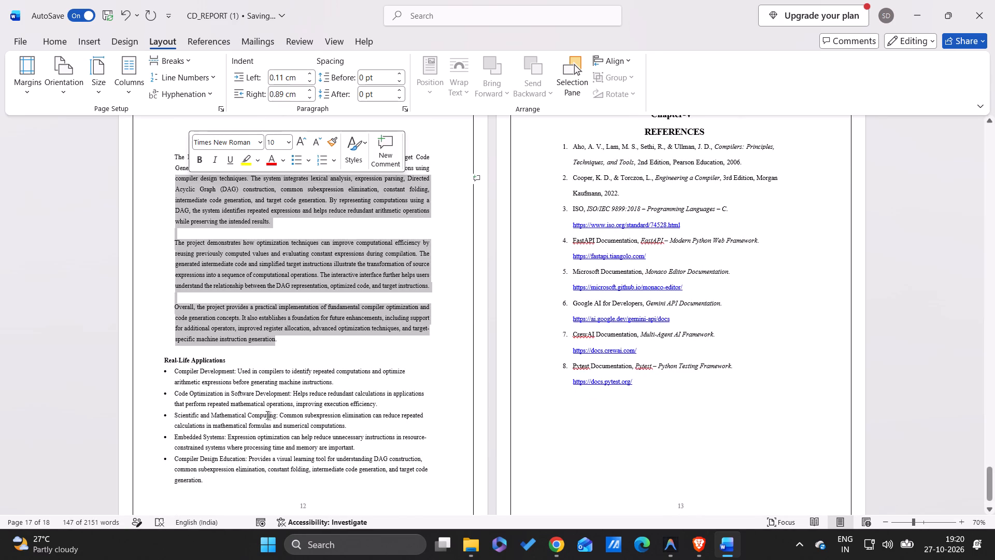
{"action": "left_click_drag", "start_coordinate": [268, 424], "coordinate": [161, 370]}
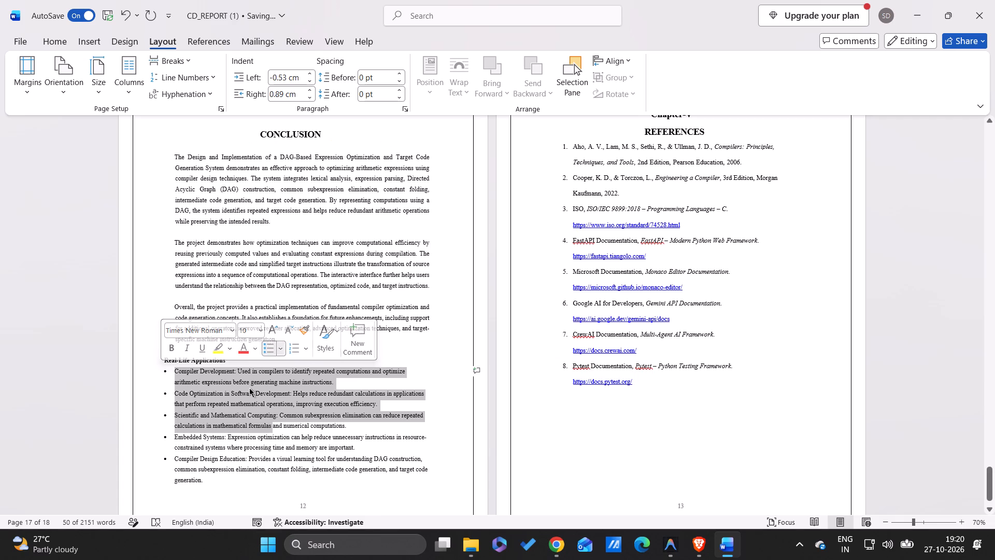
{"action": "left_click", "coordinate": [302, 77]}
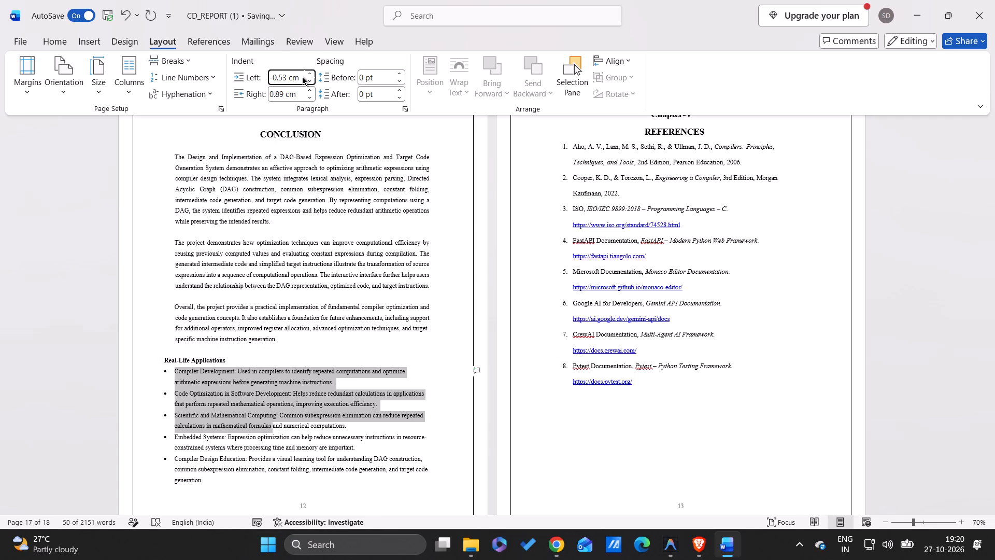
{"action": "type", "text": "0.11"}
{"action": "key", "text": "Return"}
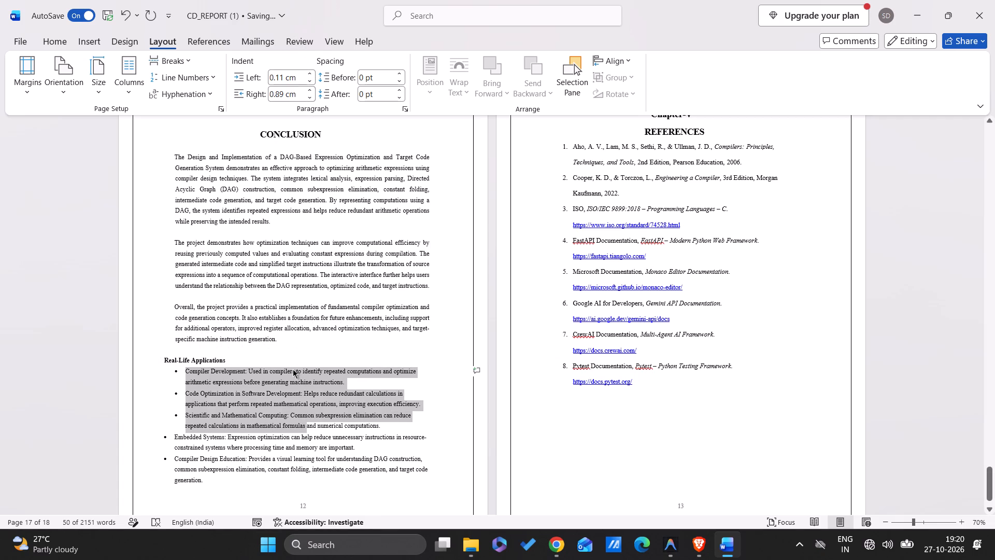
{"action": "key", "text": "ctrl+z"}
{"action": "left_click_drag", "start_coordinate": [219, 480], "coordinate": [172, 375]}
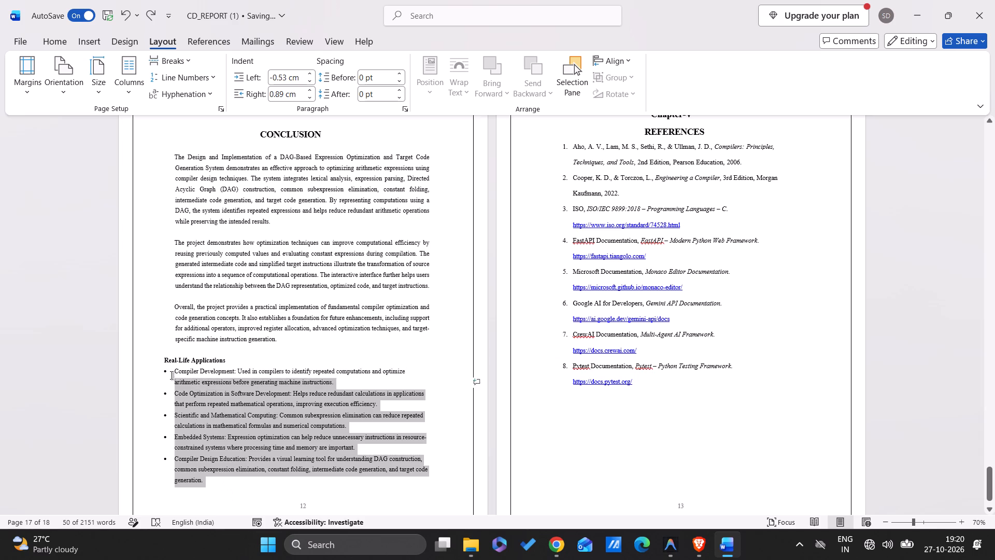
{"action": "left_click_drag", "start_coordinate": [172, 375], "coordinate": [165, 357]}
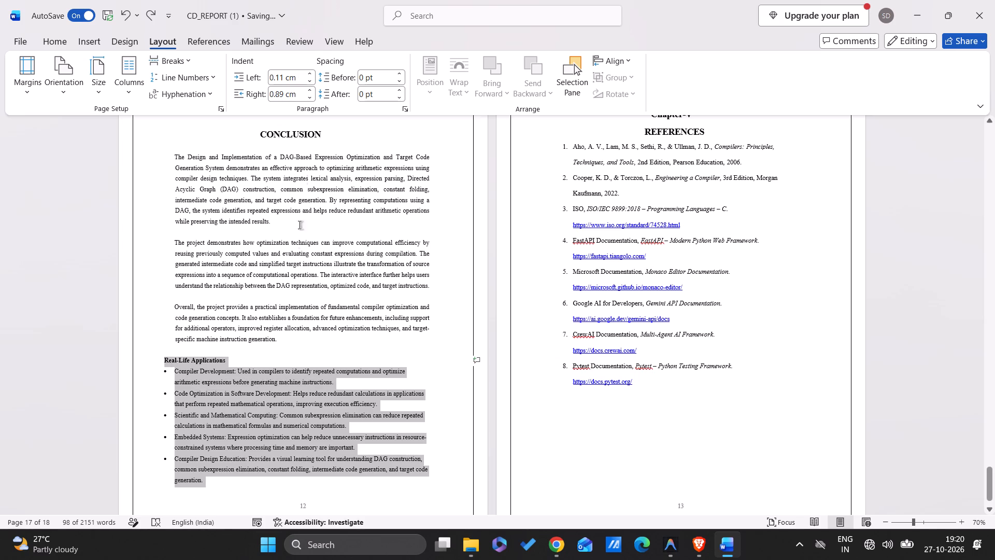
{"action": "left_click", "coordinate": [277, 427]}
{"action": "scroll", "coordinate": [277, 427], "scroll_direction": "down", "scroll_amount": 1}
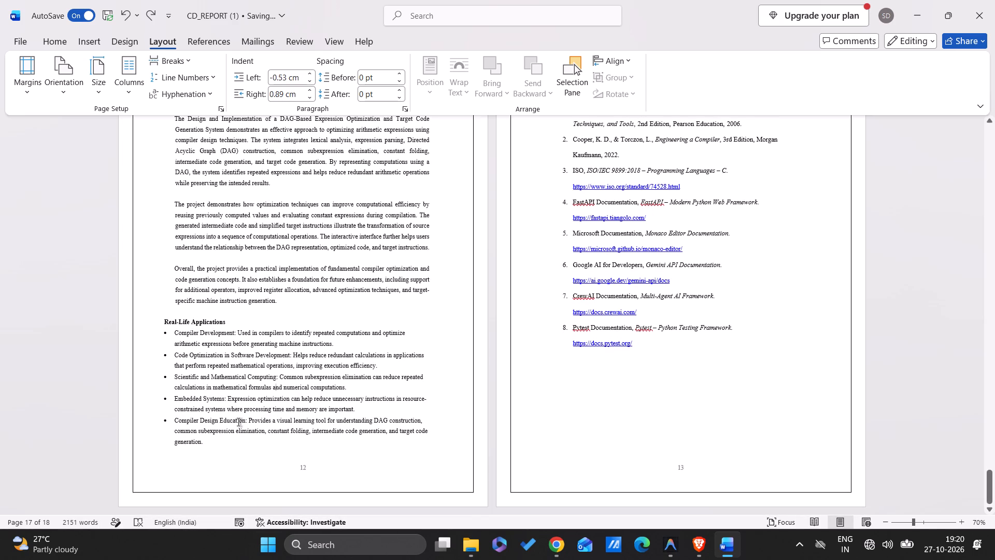
{"action": "scroll", "coordinate": [320, 394], "scroll_direction": "up", "scroll_amount": 2}
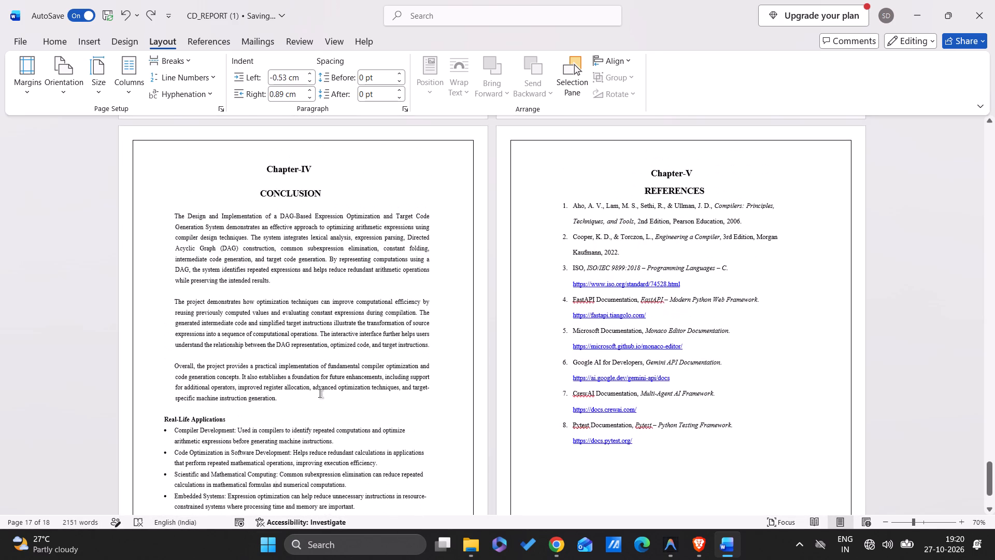
{"action": "scroll", "coordinate": [320, 394], "scroll_direction": "down", "scroll_amount": 1}
{"action": "scroll", "coordinate": [244, 344], "scroll_direction": "down", "scroll_amount": 1}
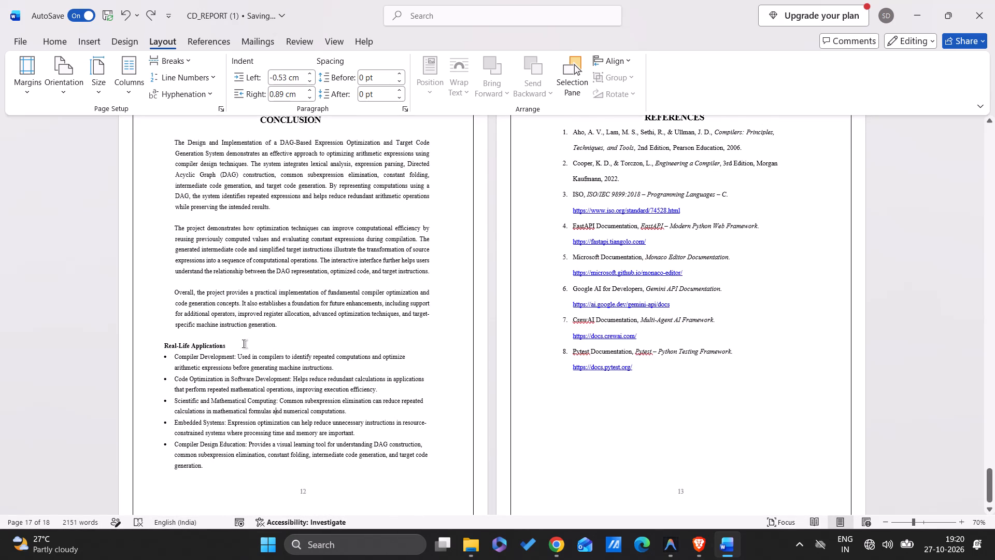
{"action": "scroll", "coordinate": [228, 450], "scroll_direction": "up", "scroll_amount": 3}
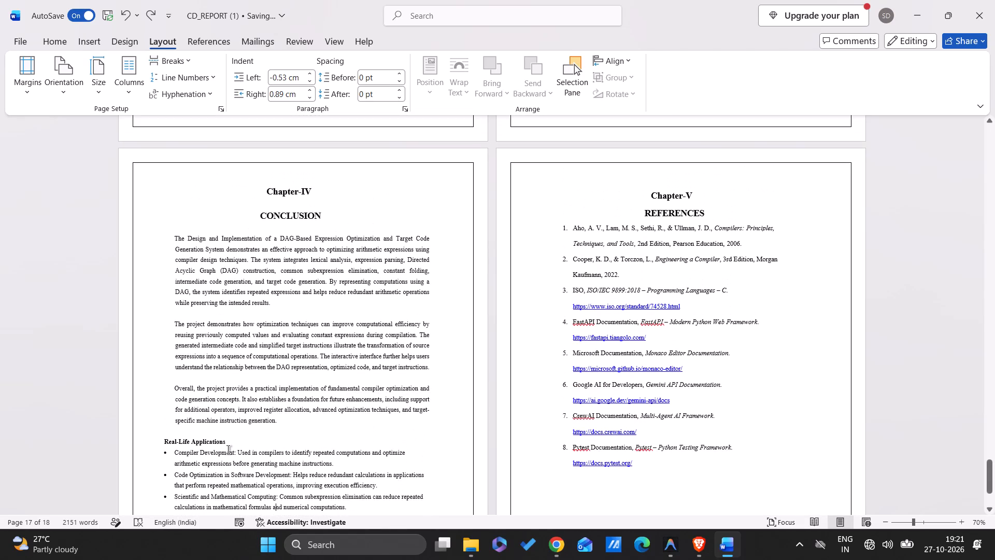
{"action": "scroll", "coordinate": [281, 390], "scroll_direction": "up", "scroll_amount": 1}
{"action": "scroll", "coordinate": [281, 390], "scroll_direction": "down", "scroll_amount": 4}
{"action": "scroll", "coordinate": [281, 390], "scroll_direction": "up", "scroll_amount": 1}
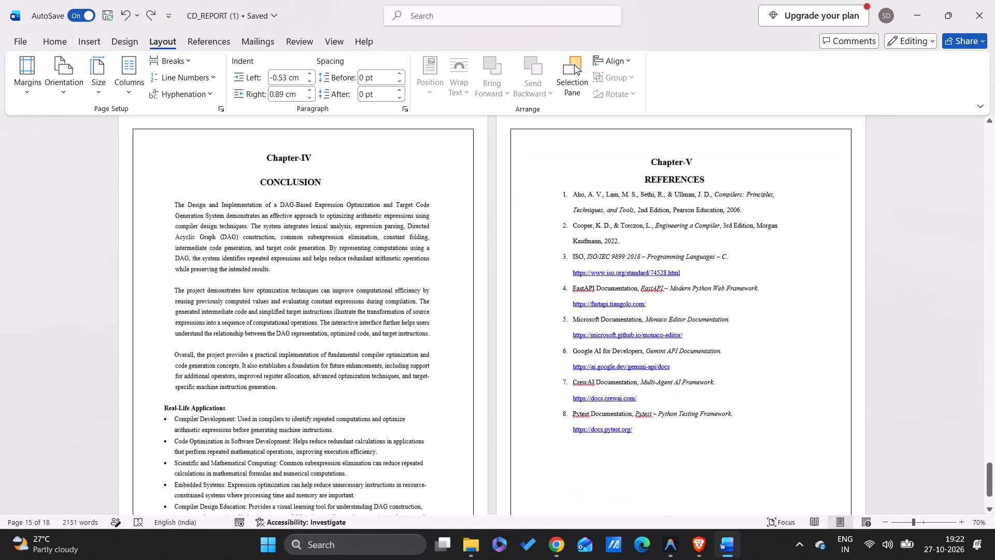
{"action": "left_click_drag", "start_coordinate": [649, 426], "coordinate": [567, 197]}
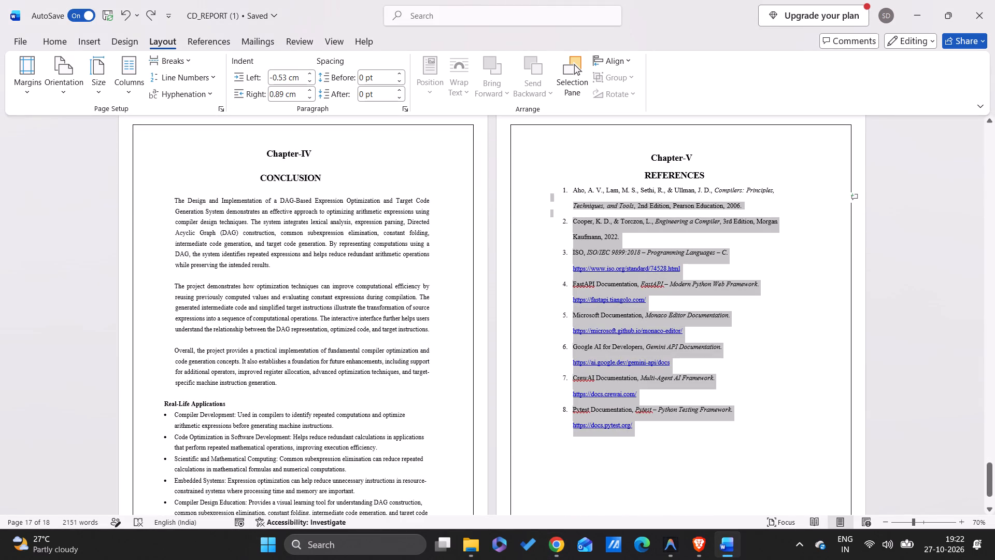
{"action": "left_click_drag", "start_coordinate": [567, 197], "coordinate": [571, 189]}
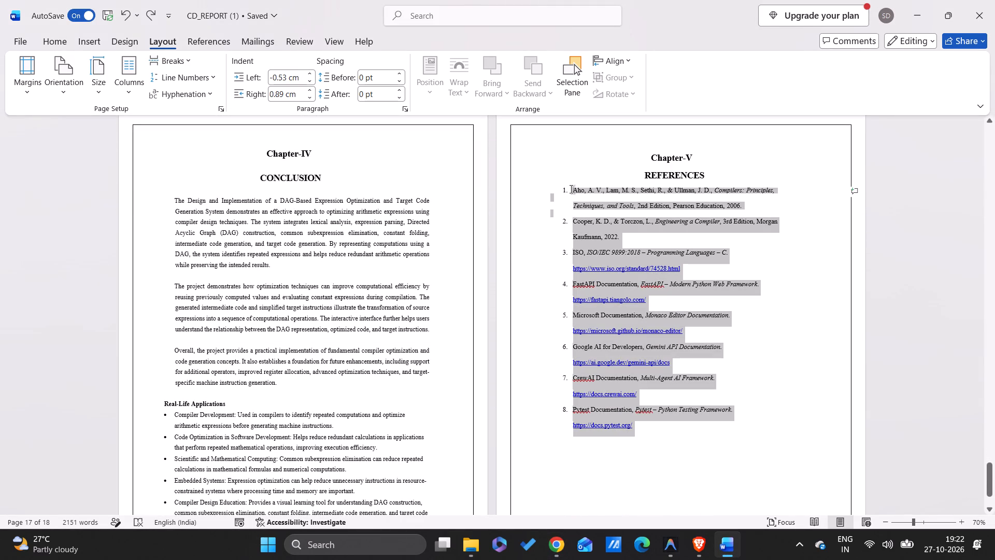
{"action": "left_click_drag", "start_coordinate": [571, 189], "coordinate": [571, 188]}
{"action": "key", "text": "ctrl+v"}
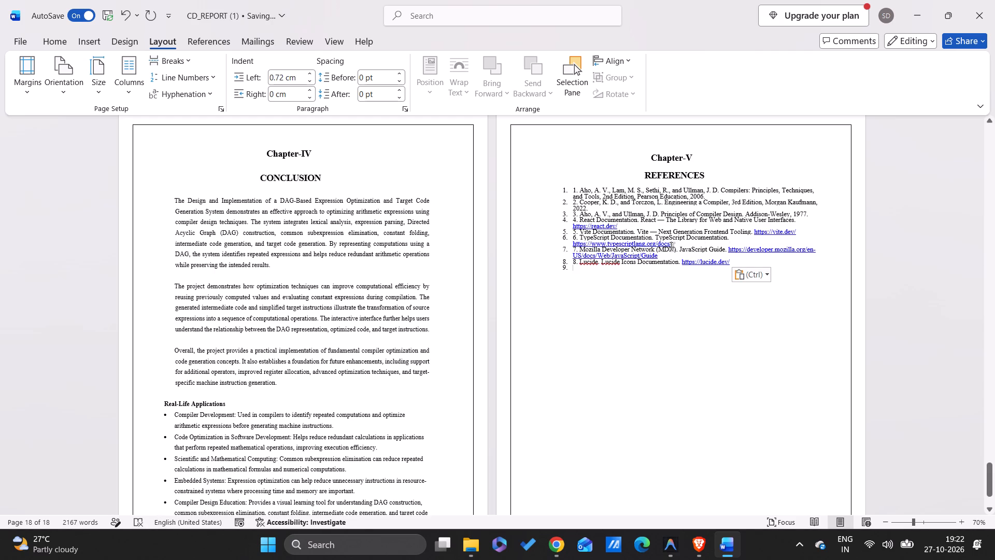
{"action": "key", "text": "BackSpace"}
Check the body text formatting of the Chapter-IV conclusion against the Chapter-I paragraphs and the source code pages.
{"action": "left_click_drag", "start_coordinate": [360, 322], "coordinate": [259, 245]}
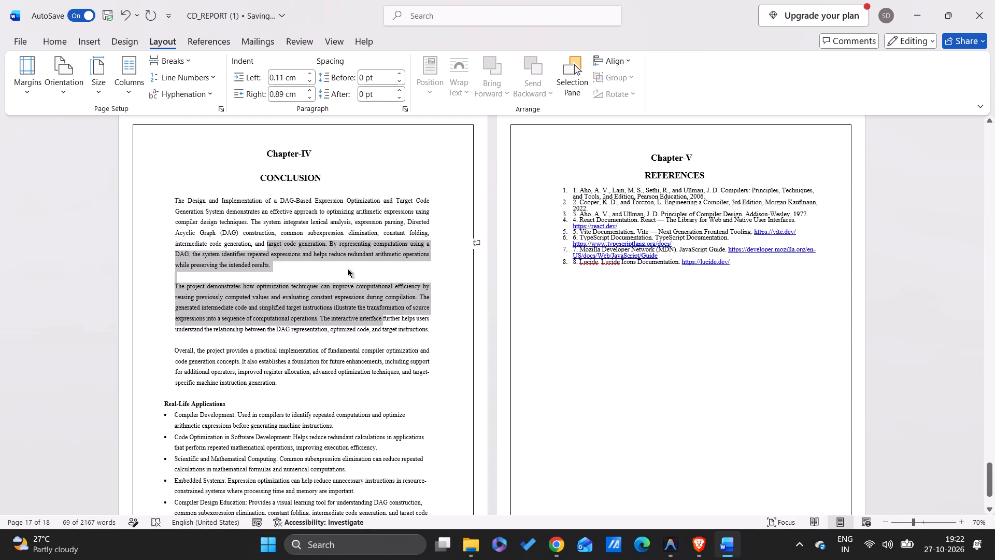
{"action": "left_click", "coordinate": [367, 343]}
{"action": "scroll", "coordinate": [367, 343], "scroll_direction": "up", "scroll_amount": 3}
{"action": "scroll", "coordinate": [367, 343], "scroll_direction": "down", "scroll_amount": 1}
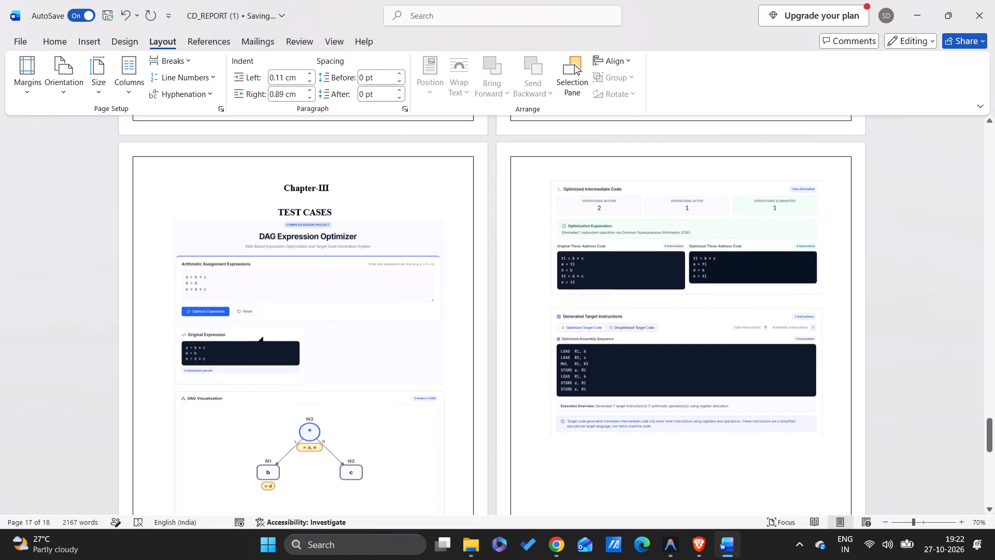
{"action": "scroll", "coordinate": [367, 343], "scroll_direction": "up", "scroll_amount": 6}
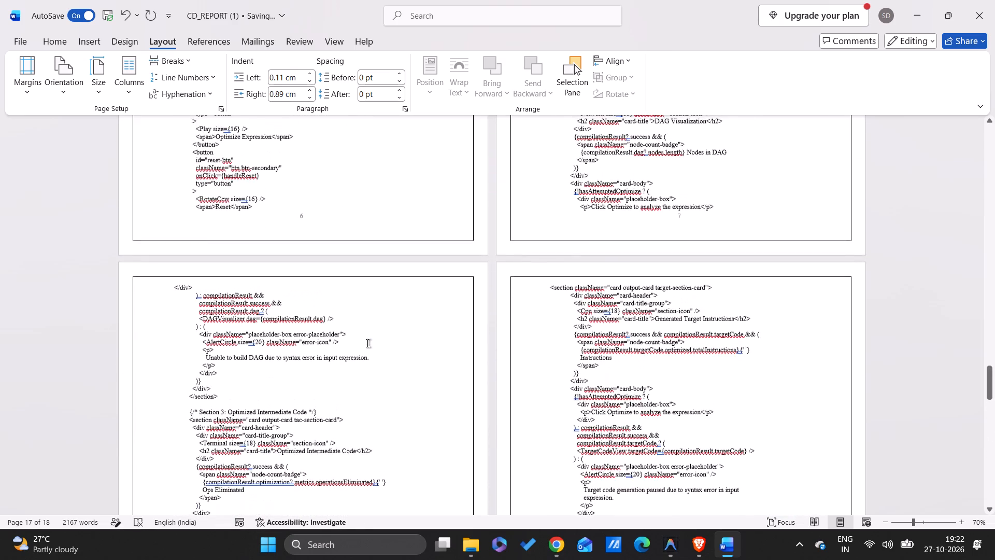
{"action": "scroll", "coordinate": [367, 343], "scroll_direction": "up", "scroll_amount": 5}
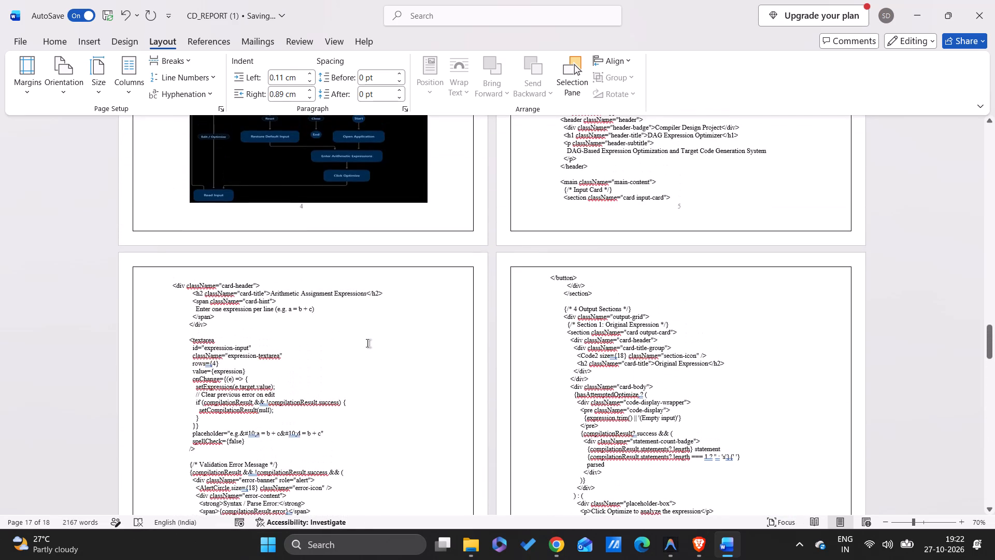
{"action": "scroll", "coordinate": [367, 343], "scroll_direction": "up", "scroll_amount": 3}
{"action": "scroll", "coordinate": [413, 207], "scroll_direction": "up", "scroll_amount": 1}
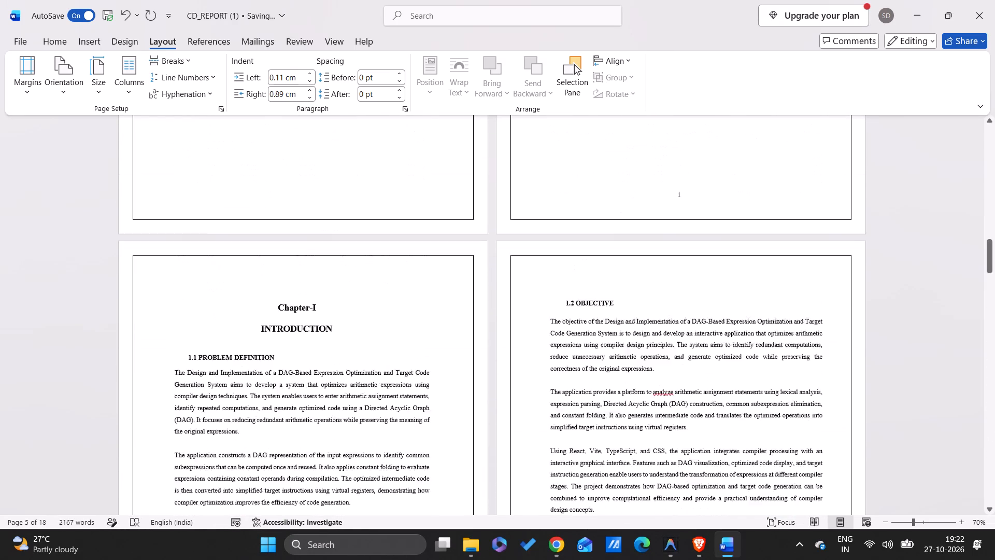
{"action": "scroll", "coordinate": [542, 361], "scroll_direction": "down", "scroll_amount": 1}
{"action": "left_click_drag", "start_coordinate": [388, 382], "coordinate": [228, 277]}
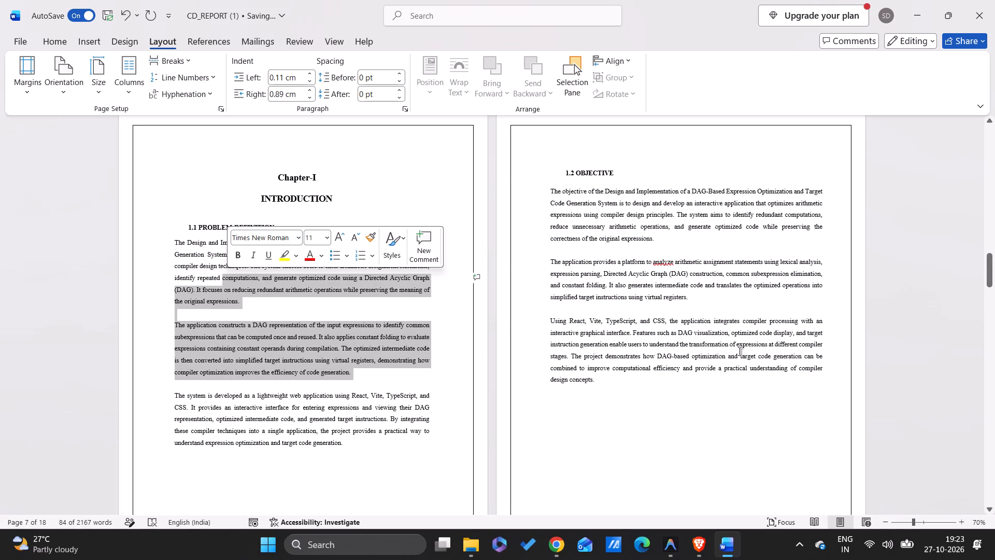
{"action": "left_click_drag", "start_coordinate": [740, 352], "coordinate": [608, 258]}
{"action": "scroll", "coordinate": [608, 258], "scroll_direction": "down", "scroll_amount": 6}
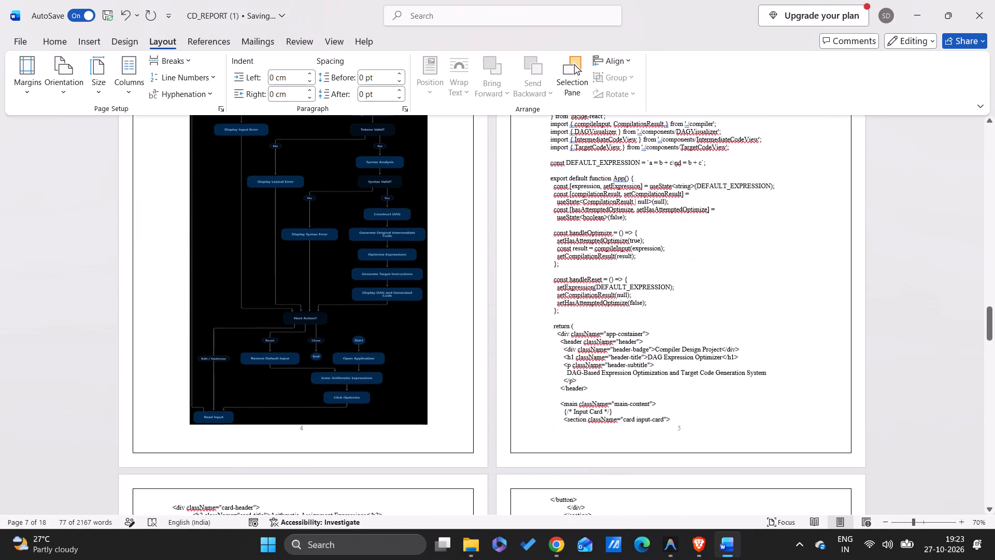
{"action": "left_click_drag", "start_coordinate": [634, 298], "coordinate": [580, 183]}
{"action": "scroll", "coordinate": [580, 183], "scroll_direction": "down", "scroll_amount": 5}
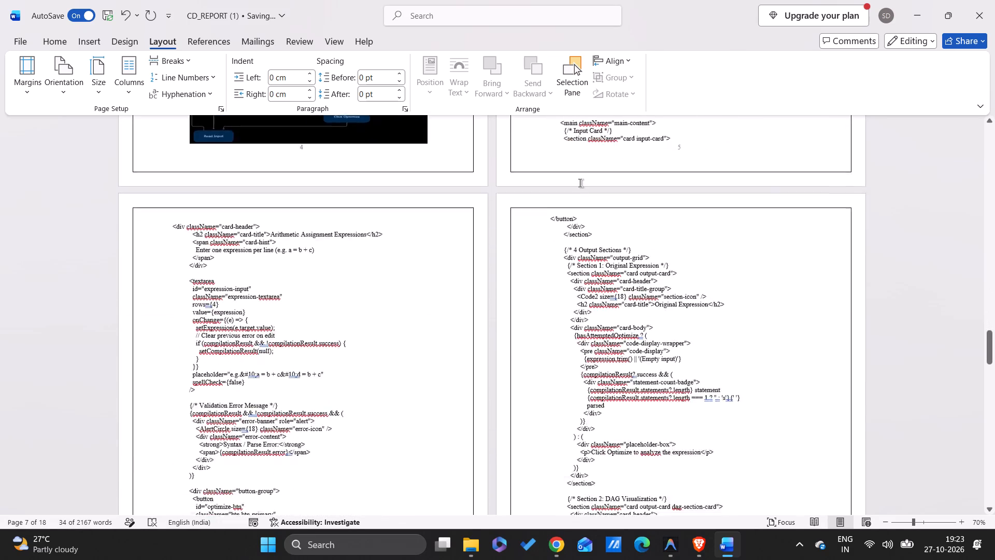
{"action": "scroll", "coordinate": [580, 183], "scroll_direction": "down", "scroll_amount": 2}
{"action": "left_click_drag", "start_coordinate": [621, 302], "coordinate": [602, 206]}
Set the font size of the Chapter-IV conclusion paragraphs and Real-Life Applications list to 11.
{"action": "scroll", "coordinate": [602, 206], "scroll_direction": "down", "scroll_amount": 6}
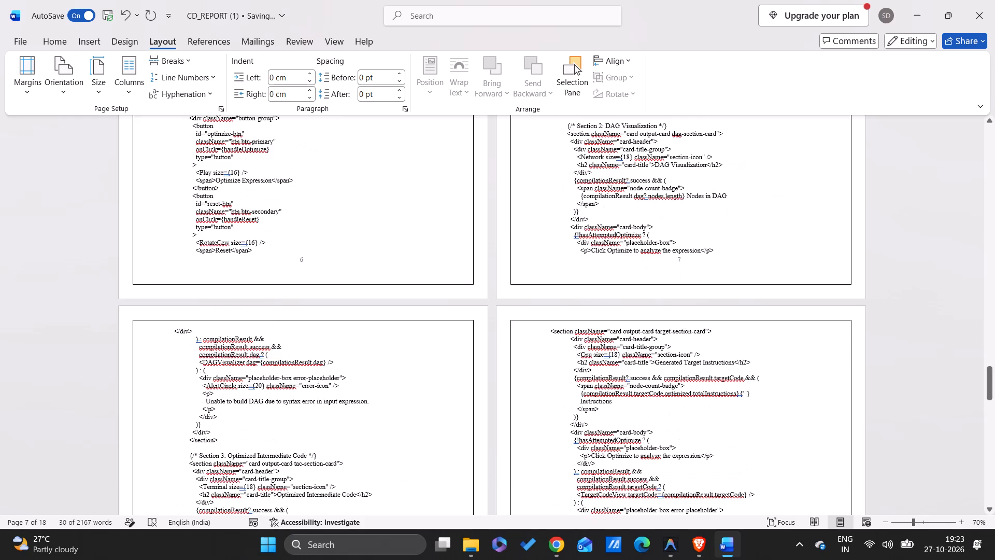
{"action": "scroll", "coordinate": [629, 416], "scroll_direction": "down", "scroll_amount": 2}
{"action": "scroll", "coordinate": [464, 361], "scroll_direction": "down", "scroll_amount": 1}
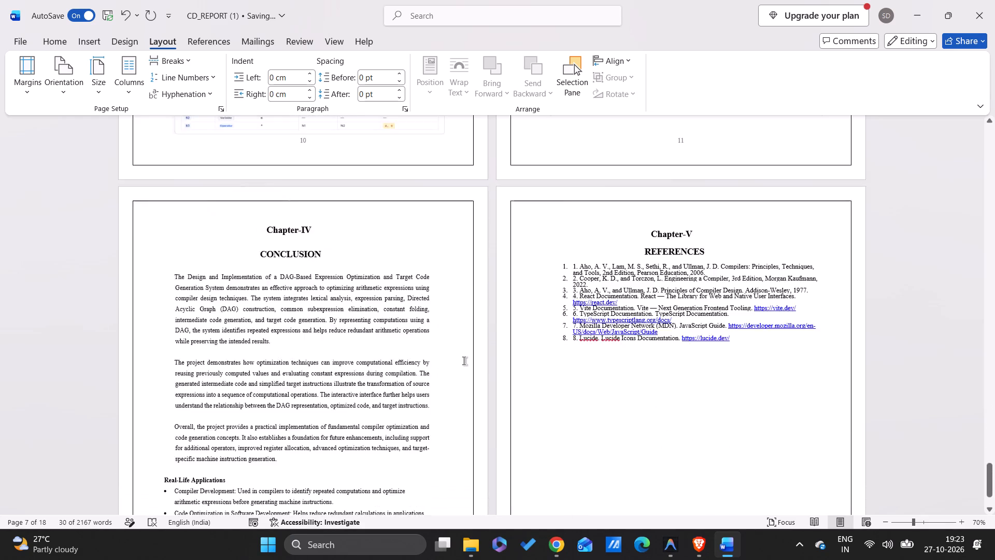
{"action": "scroll", "coordinate": [464, 361], "scroll_direction": "down", "scroll_amount": 1}
{"action": "left_click_drag", "start_coordinate": [396, 342], "coordinate": [315, 240]}
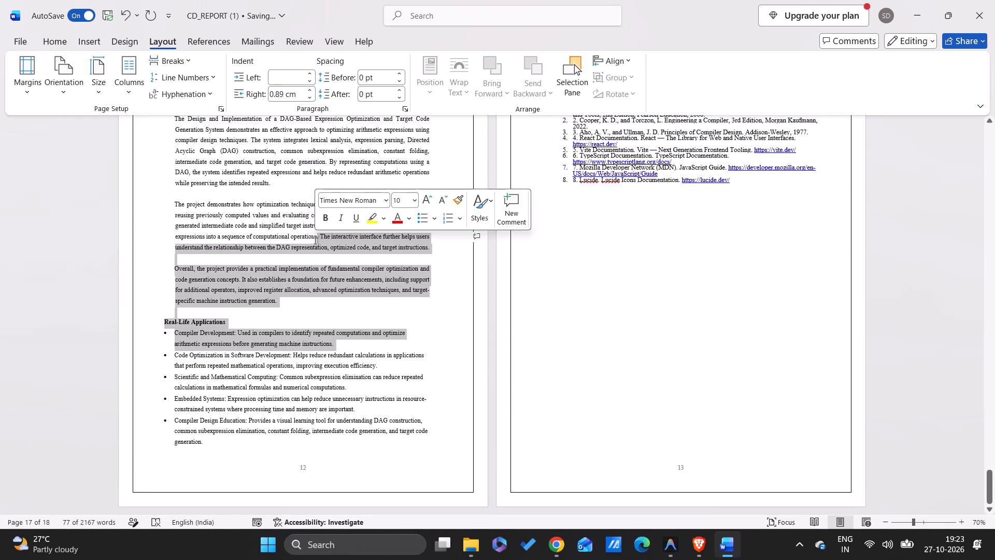
{"action": "left_click_drag", "start_coordinate": [217, 444], "coordinate": [230, 235]}
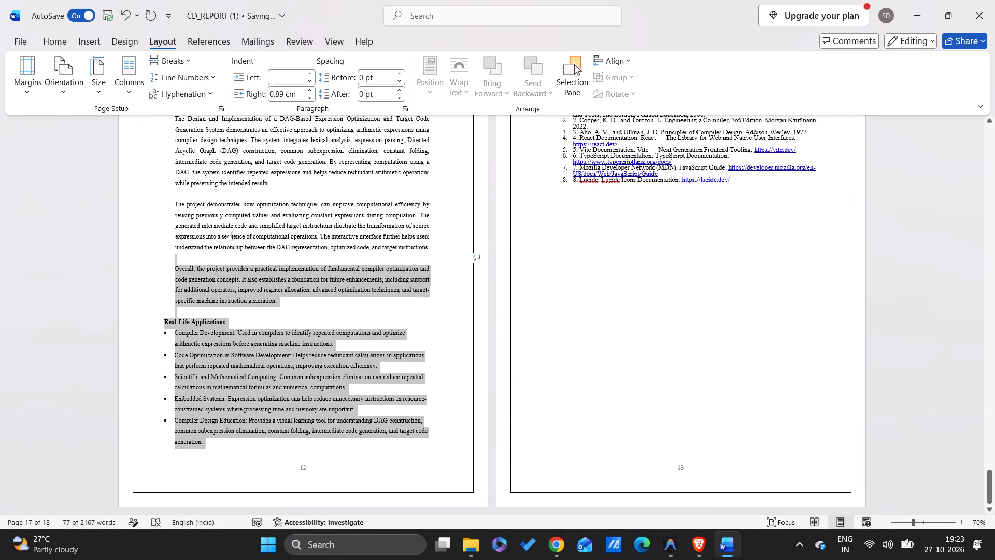
{"action": "left_click_drag", "start_coordinate": [230, 235], "coordinate": [219, 311]}
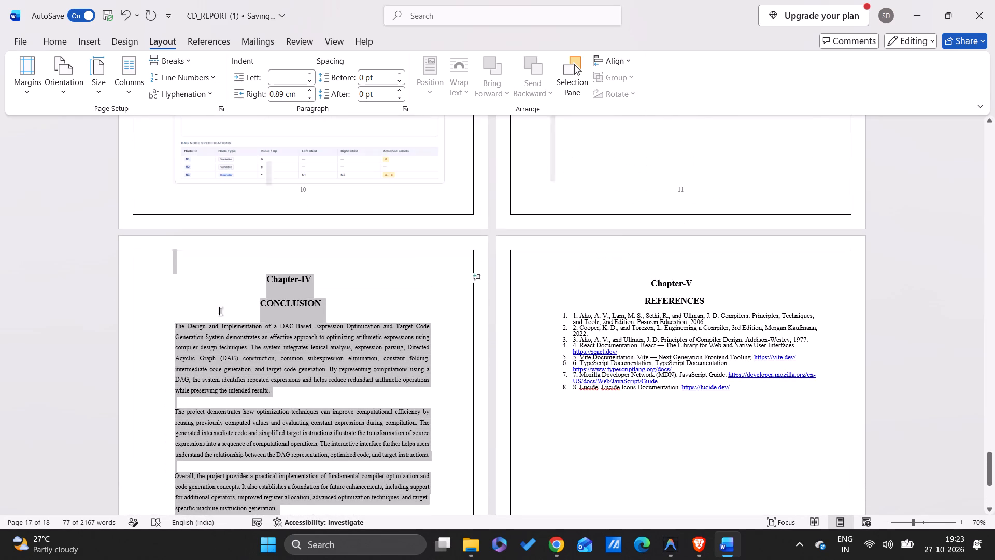
{"action": "left_click_drag", "start_coordinate": [219, 311], "coordinate": [174, 331]}
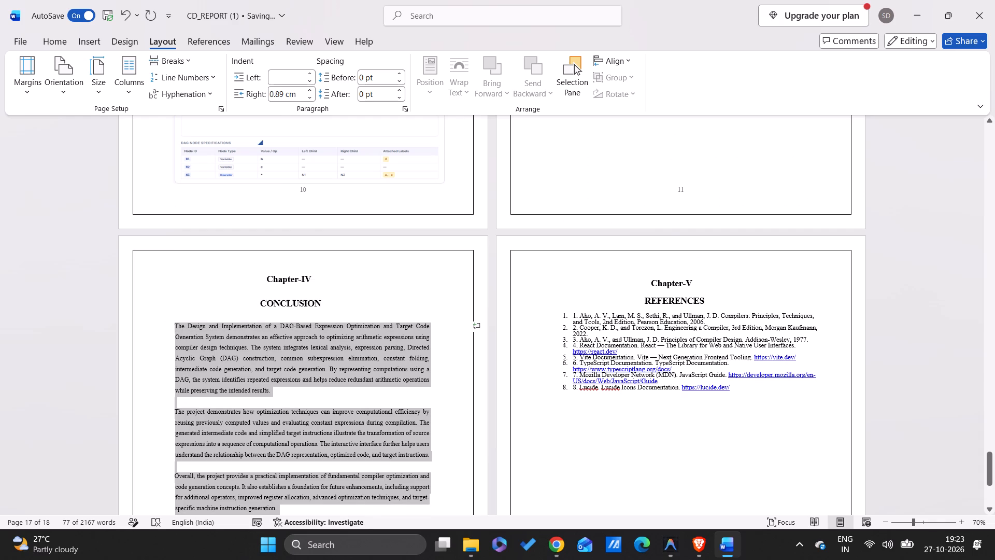
{"action": "left_click", "coordinate": [53, 40]}
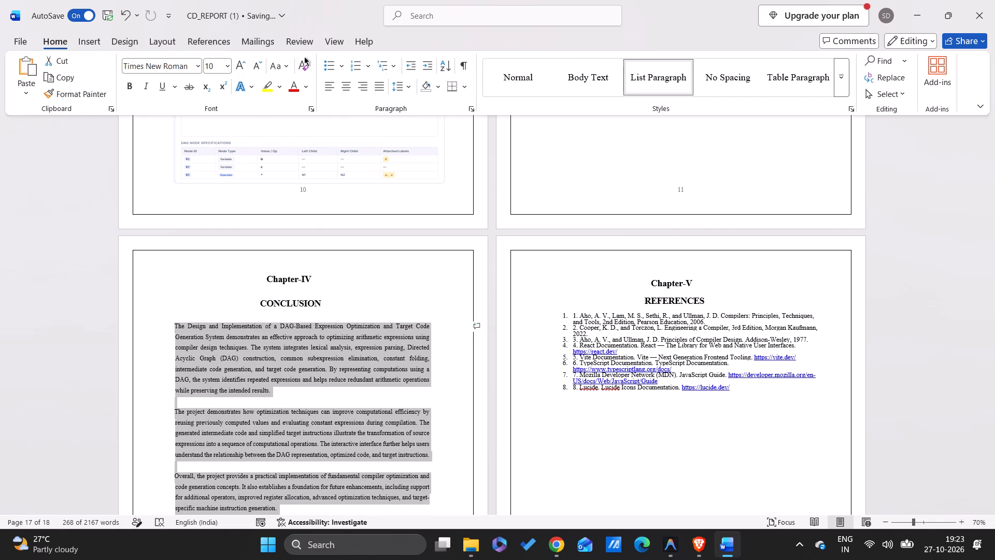
{"action": "left_click", "coordinate": [214, 64]}
{"action": "type", "text": "11"}
{"action": "key", "text": "Return"}
Delete the Compiler Design Education bullet from the end of the Real-Life Applications list, including its empty bullet line.
{"action": "scroll", "coordinate": [503, 328], "scroll_direction": "down", "scroll_amount": 2}
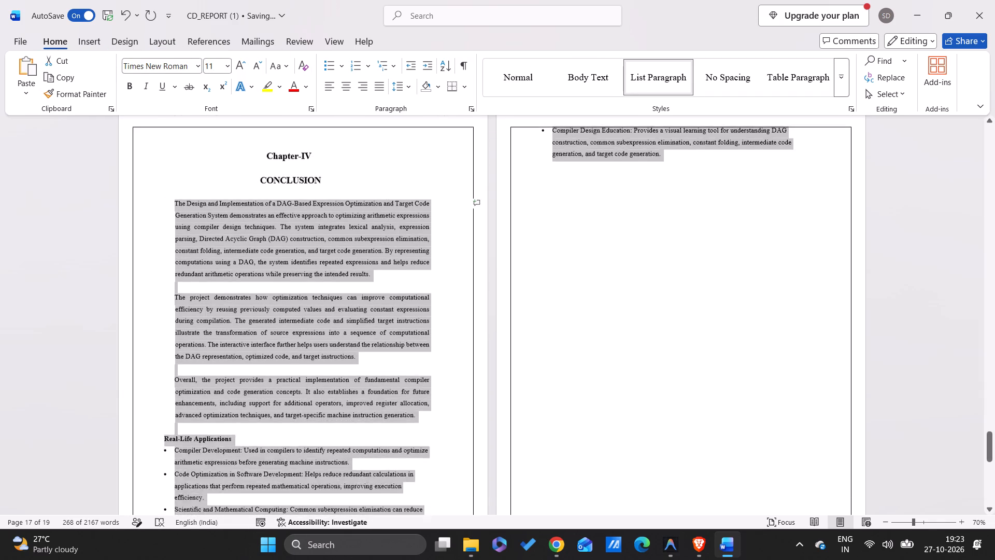
{"action": "scroll", "coordinate": [379, 356], "scroll_direction": "down", "scroll_amount": 1}
{"action": "scroll", "coordinate": [379, 356], "scroll_direction": "up", "scroll_amount": 1}
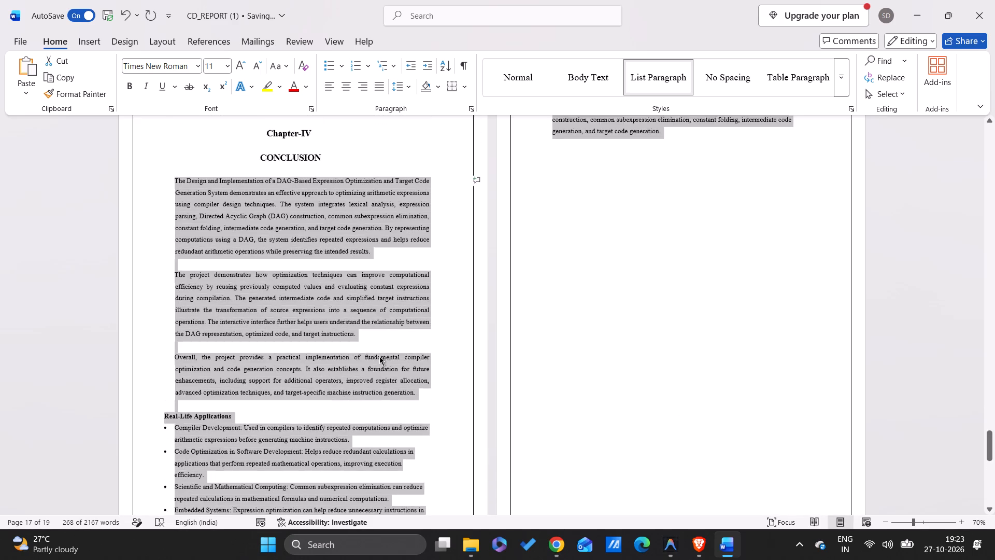
{"action": "scroll", "coordinate": [650, 202], "scroll_direction": "up", "scroll_amount": 1}
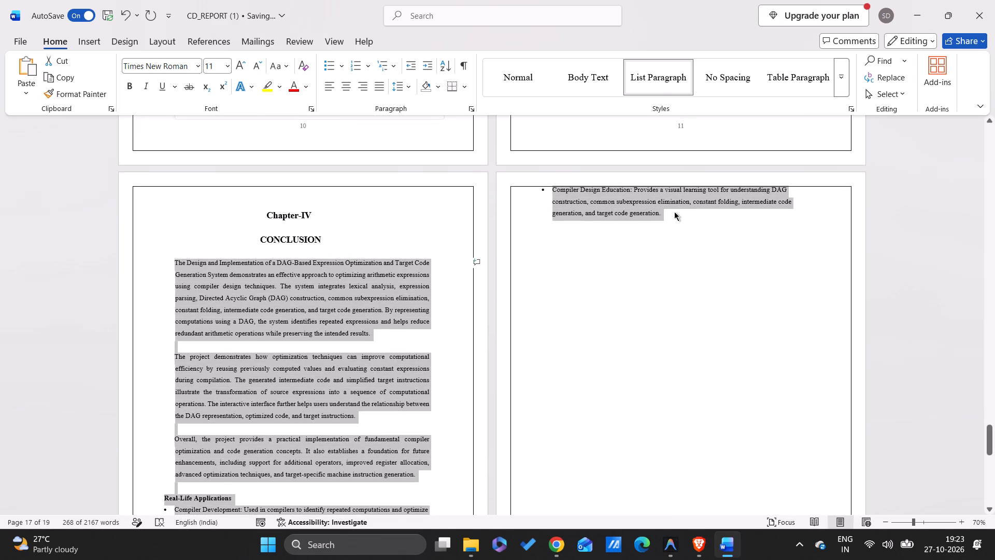
{"action": "left_click", "coordinate": [674, 212]}
{"action": "key", "text": "BackSpace"}
{"action": "key", "text": "BackSpace"}
{"action": "key", "text": "BackSpace"}
{"action": "key", "text": "BackSpace"}
{"action": "key", "text": "BackSpace"}
{"action": "key", "text": "BackSpace"}
{"action": "key", "text": "BackSpace"}
{"action": "key", "text": "BackSpace"}
{"action": "key", "text": "BackSpace"}
{"action": "key", "text": "BackSpace"}
{"action": "key", "text": "BackSpace"}
{"action": "key", "text": "BackSpace"}
{"action": "key", "text": "BackSpace"}
{"action": "key", "text": "BackSpace"}
{"action": "key", "text": "BackSpace"}
{"action": "key", "text": "BackSpace"}
{"action": "key", "text": "BackSpace"}
{"action": "key", "text": "BackSpace"}
{"action": "key", "text": "BackSpace"}
{"action": "key", "text": "BackSpace"}
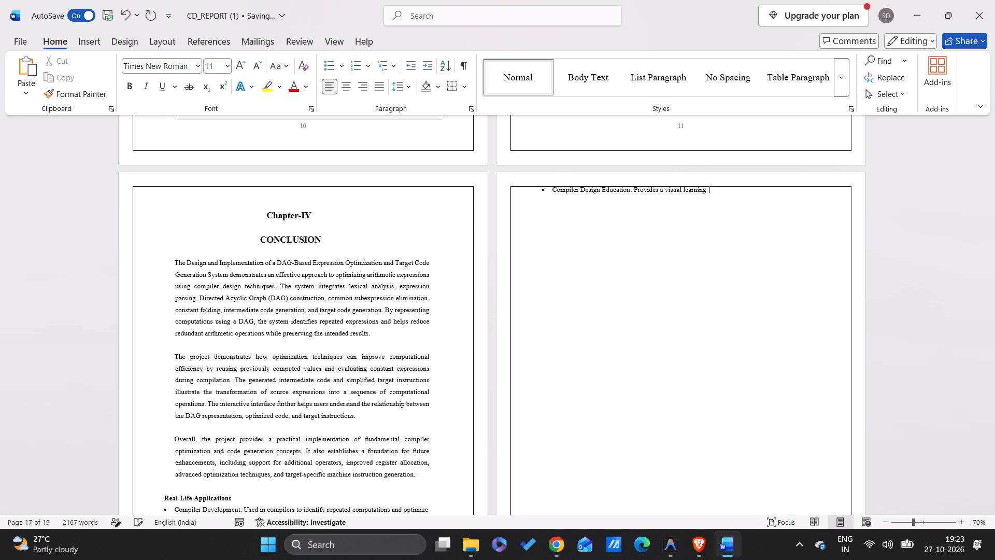
{"action": "key", "text": "BackSpace"}
{"action": "key", "text": "BackSpace"}
{"action": "key", "text": "BackSpace"}
{"action": "key", "text": "BackSpace"}
{"action": "key", "text": "BackSpace"}
{"action": "key", "text": "BackSpace"}
{"action": "key", "text": "BackSpace"}
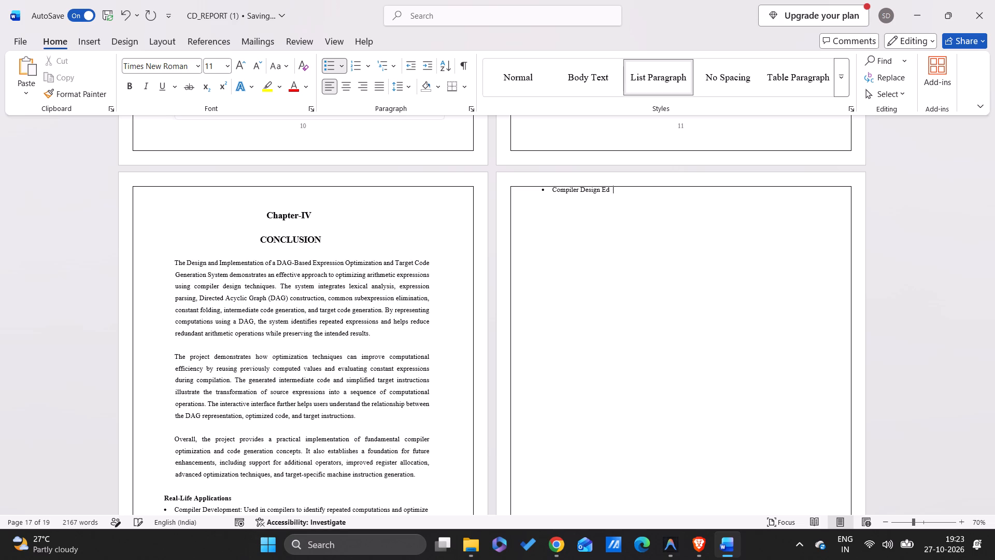
{"action": "key", "text": "BackSpace"}
{"action": "key", "text": "BackSpace"}
{"action": "key", "text": "BackSpace"}
{"action": "key", "text": "BackSpace"}
{"action": "key", "text": "BackSpace"}
{"action": "key", "text": "BackSpace"}
{"action": "key", "text": "BackSpace"}
{"action": "key", "text": "BackSpace"}
{"action": "key", "text": "BackSpace"}
{"action": "key", "text": "BackSpace"}
{"action": "key", "text": "BackSpace"}
{"action": "key", "text": "BackSpace"}
{"action": "key", "text": "BackSpace"}
{"action": "key", "text": "BackSpace"}
{"action": "key", "text": "BackSpace"}
{"action": "key", "text": "BackSpace"}
{"action": "key", "text": "BackSpace"}
{"action": "key", "text": "BackSpace"}
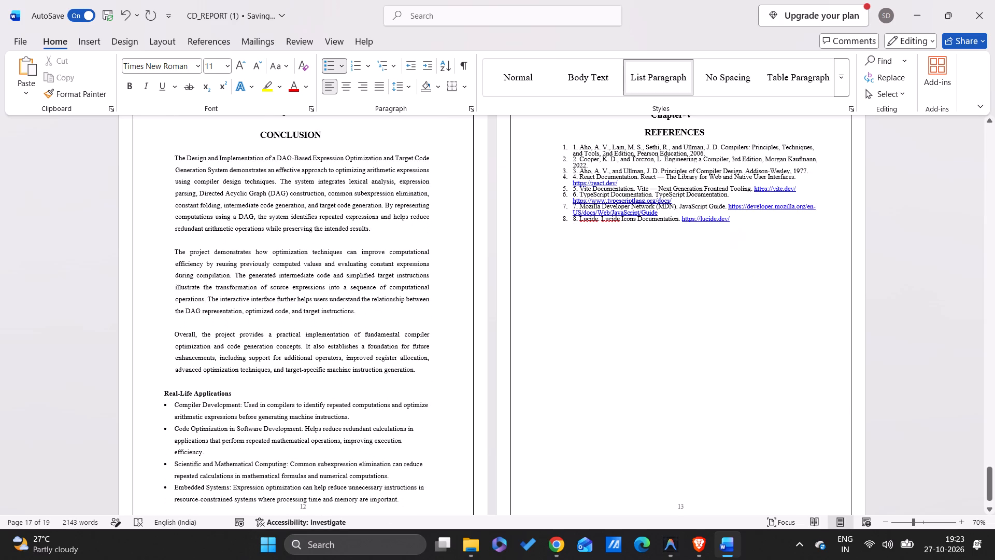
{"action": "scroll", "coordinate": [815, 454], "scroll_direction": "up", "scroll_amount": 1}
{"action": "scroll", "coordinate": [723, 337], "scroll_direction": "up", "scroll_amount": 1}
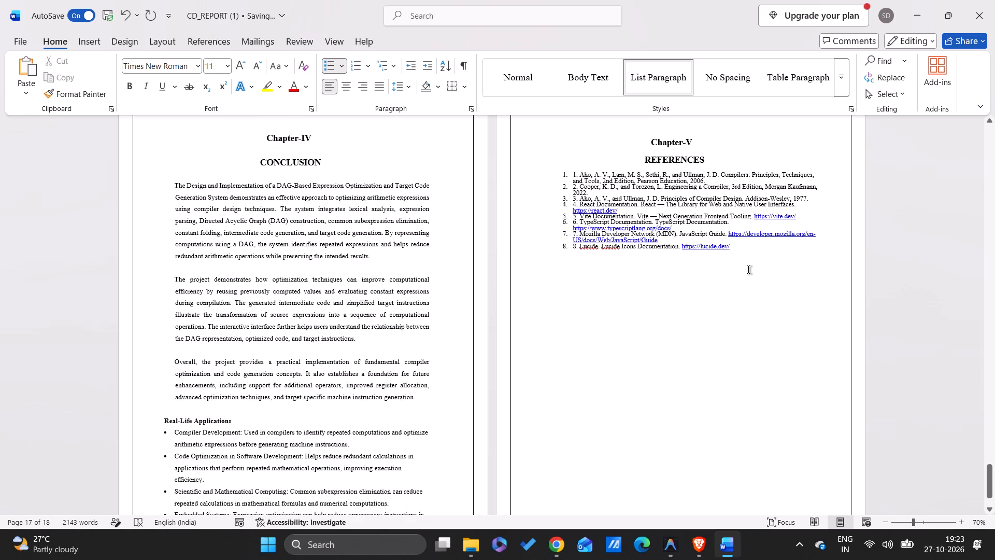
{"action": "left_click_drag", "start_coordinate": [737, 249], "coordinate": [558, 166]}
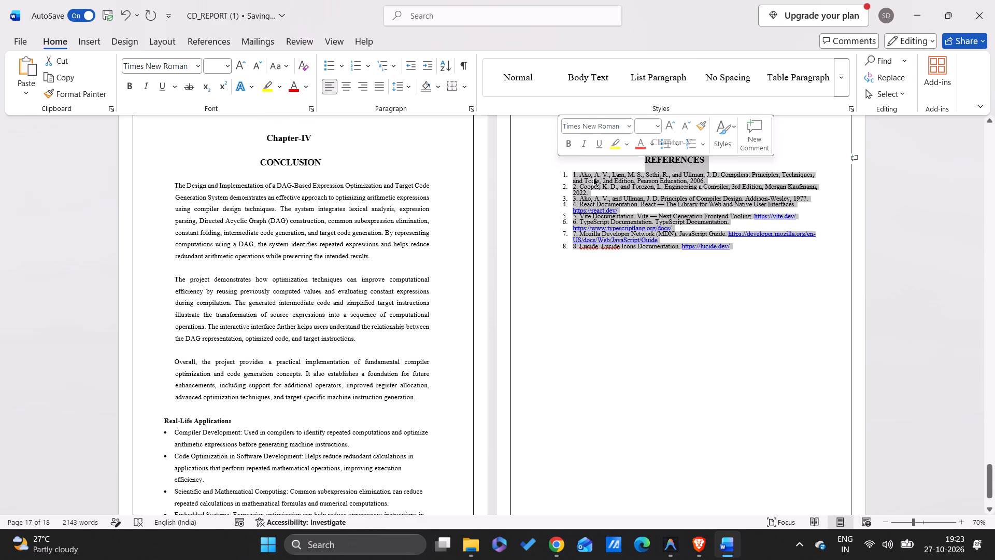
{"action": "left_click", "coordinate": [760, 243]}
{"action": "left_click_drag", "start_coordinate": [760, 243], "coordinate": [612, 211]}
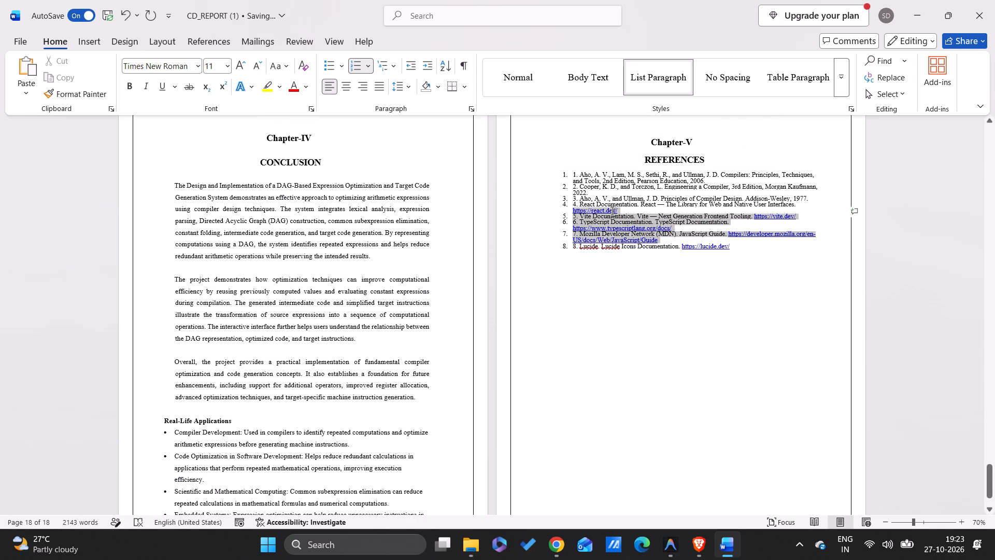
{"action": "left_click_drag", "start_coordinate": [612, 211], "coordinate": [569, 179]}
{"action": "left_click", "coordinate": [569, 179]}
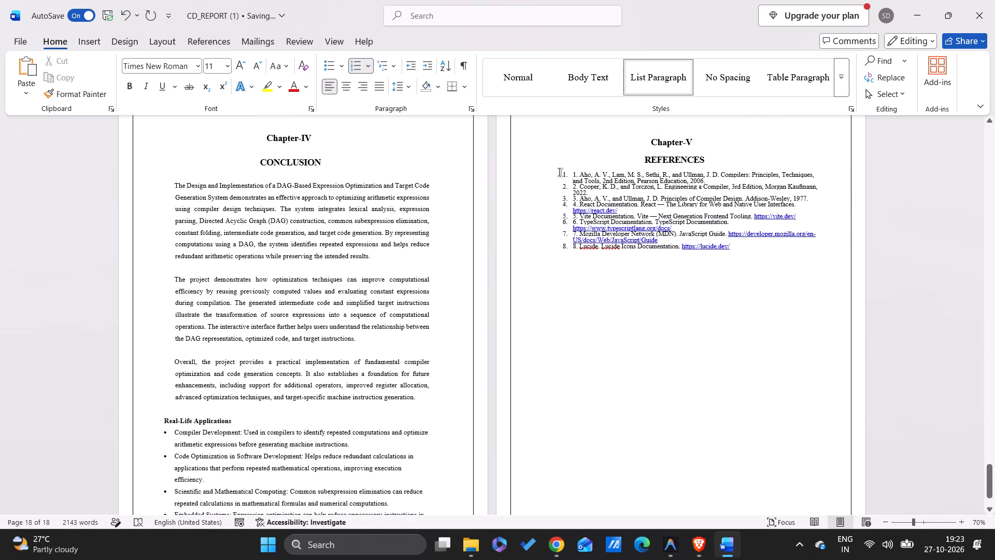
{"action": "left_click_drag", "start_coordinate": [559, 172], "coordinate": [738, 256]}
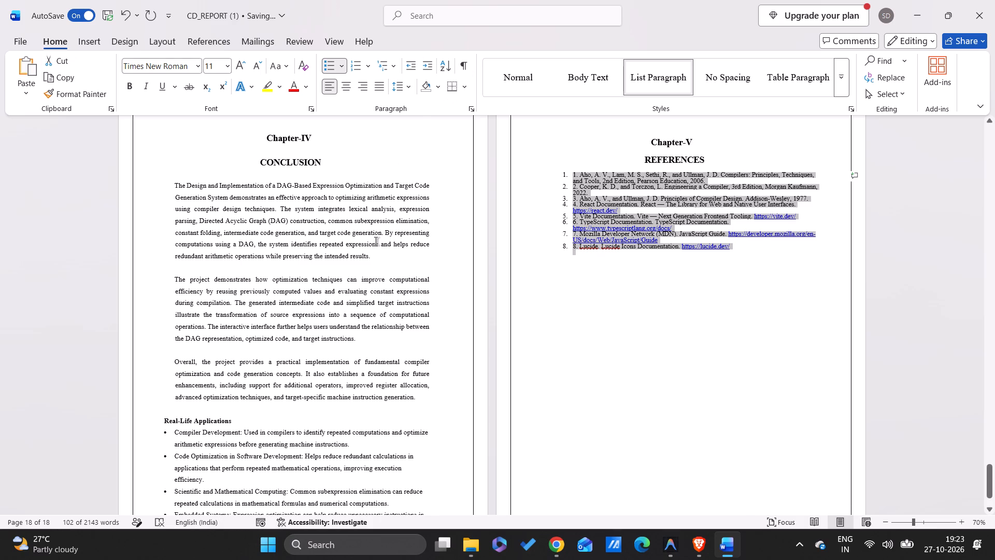
Check the paragraph indentation and line spacing settings of the Chapter-IV conclusion paragraphs.
{"action": "left_click_drag", "start_coordinate": [376, 241], "coordinate": [266, 216]}
{"action": "left_click", "coordinate": [412, 84]}
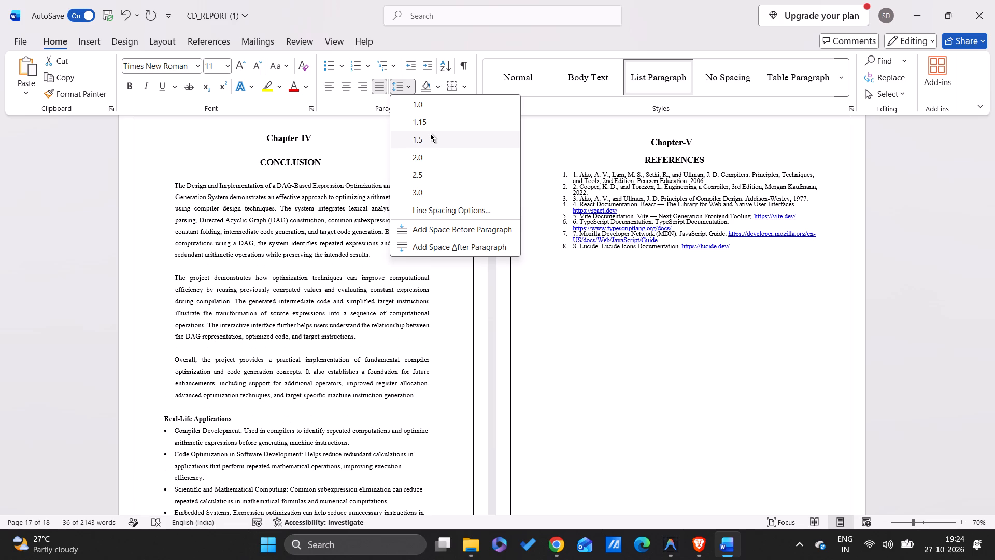
{"action": "left_click", "coordinate": [449, 208]}
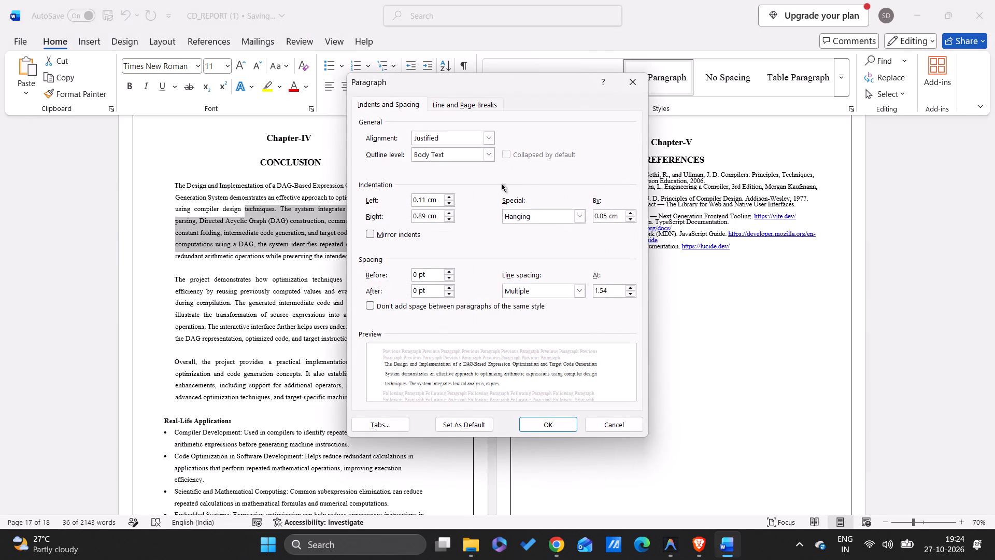
{"action": "left_click", "coordinate": [638, 78]}
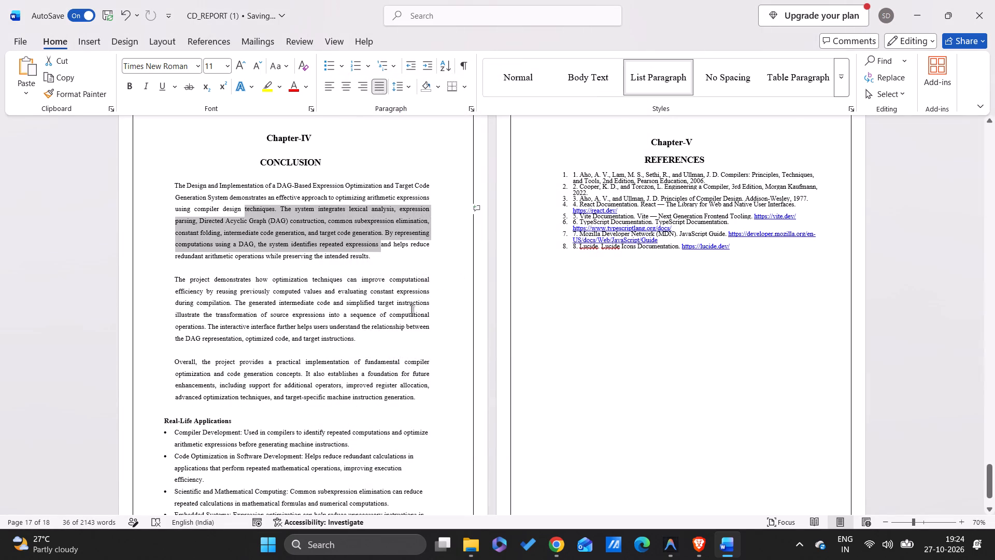
{"action": "left_click_drag", "start_coordinate": [411, 310], "coordinate": [288, 207]}
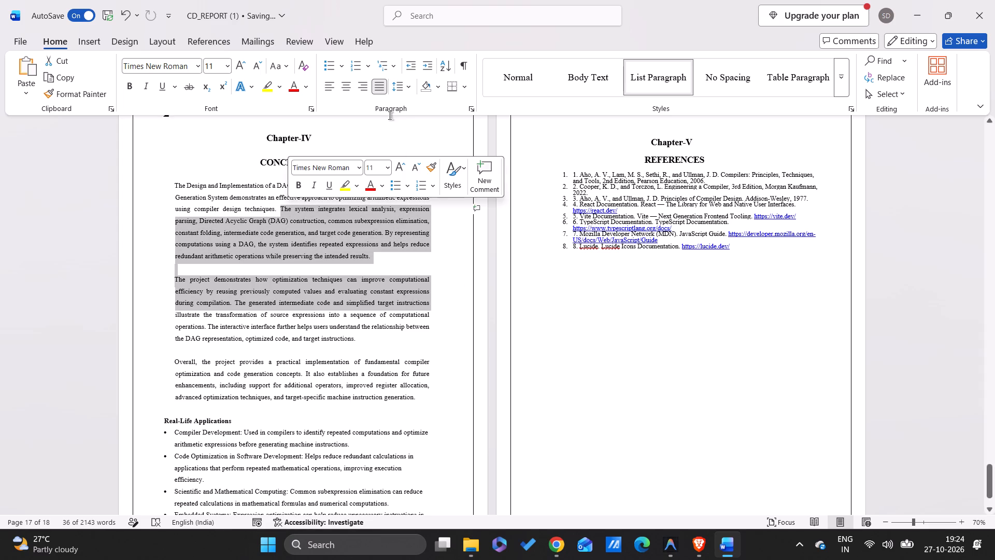
{"action": "left_click", "coordinate": [403, 84]}
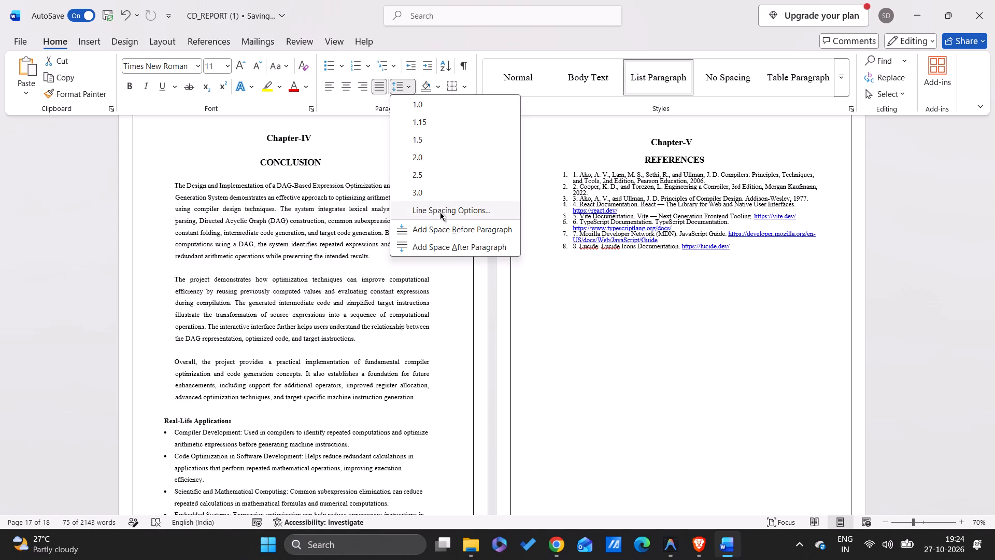
{"action": "left_click", "coordinate": [440, 209]}
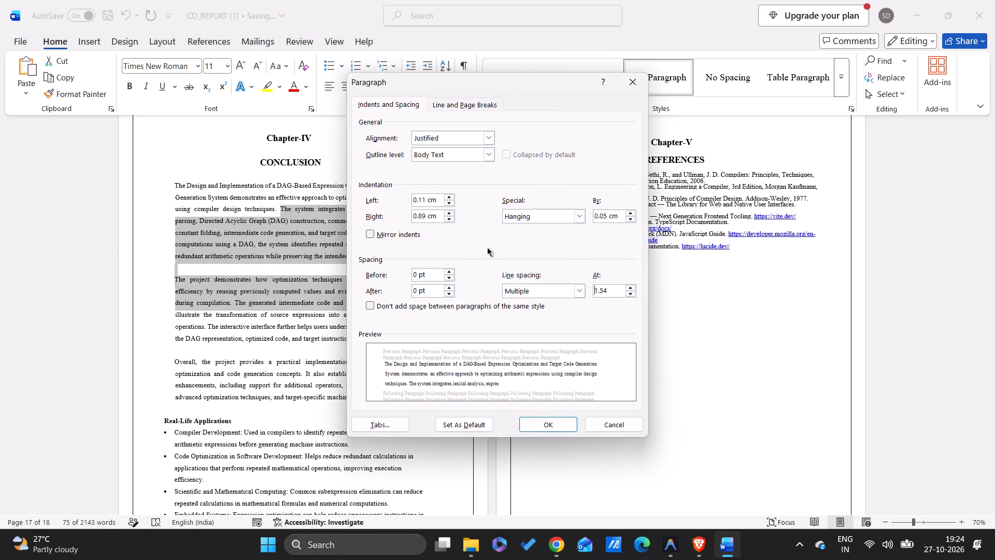
{"action": "left_click", "coordinate": [609, 291]}
{"action": "left_click", "coordinate": [635, 80]}
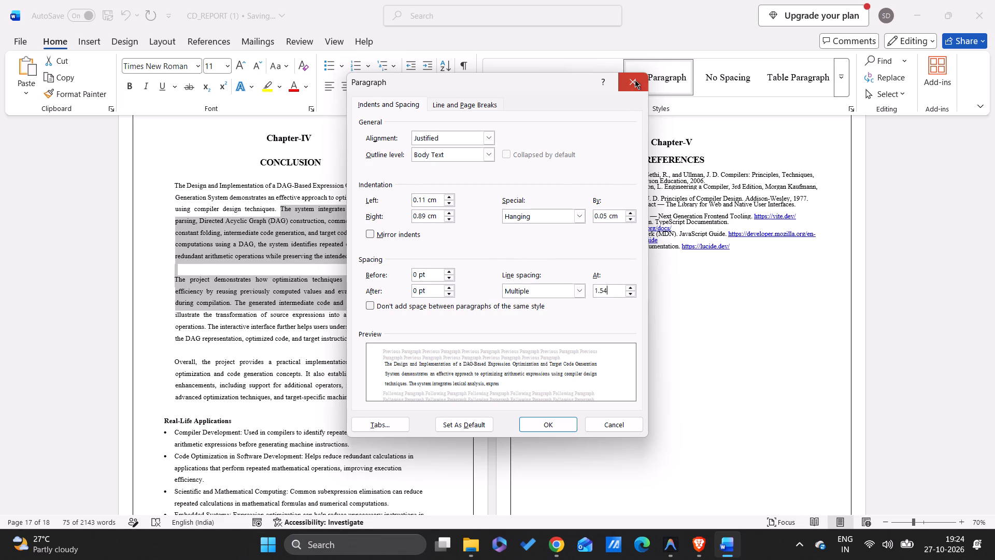
Set the line spacing of the eight Chapter-V references to 1.5.
{"action": "left_click_drag", "start_coordinate": [752, 255], "coordinate": [576, 171]}
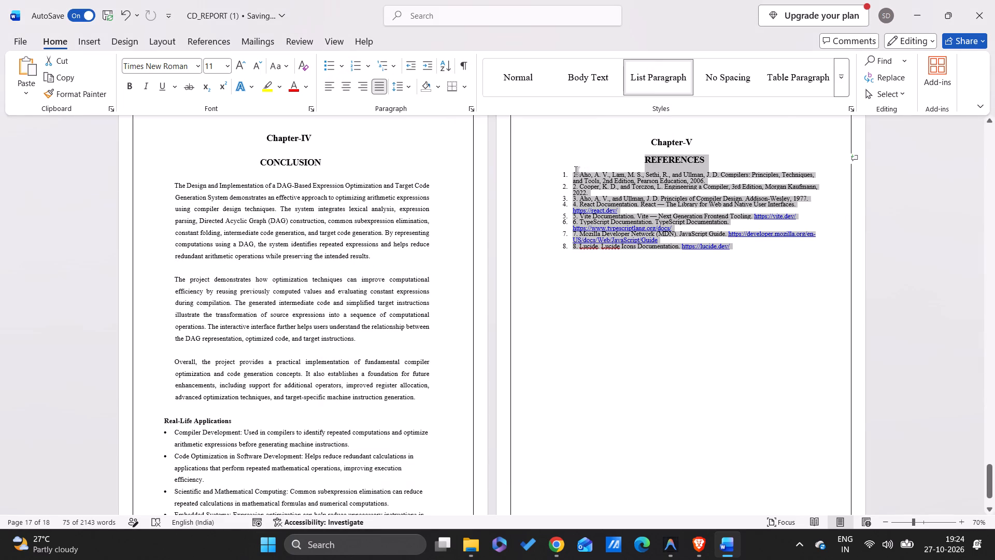
{"action": "left_click_drag", "start_coordinate": [576, 171], "coordinate": [574, 172]}
{"action": "left_click", "coordinate": [560, 171]}
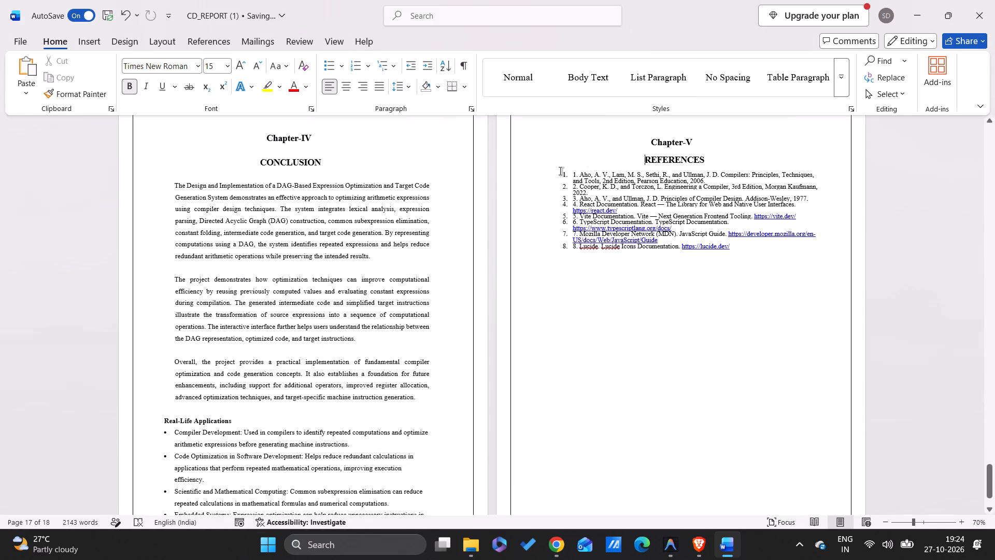
{"action": "left_click_drag", "start_coordinate": [560, 171], "coordinate": [744, 246]}
{"action": "left_click", "coordinate": [744, 246]}
{"action": "left_click_drag", "start_coordinate": [744, 246], "coordinate": [561, 177]}
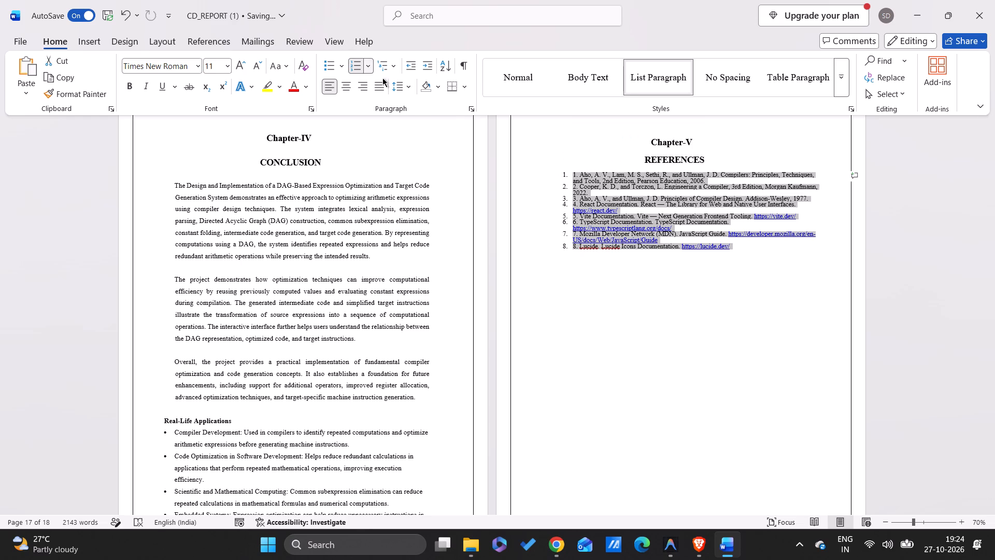
{"action": "left_click", "coordinate": [408, 82]}
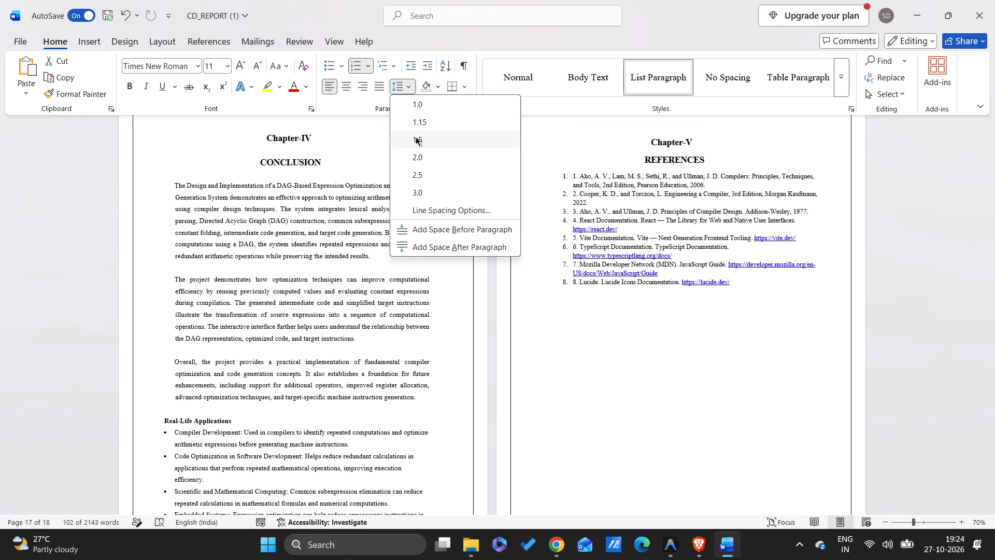
{"action": "left_click", "coordinate": [416, 137]}
{"action": "left_click", "coordinate": [664, 413]}
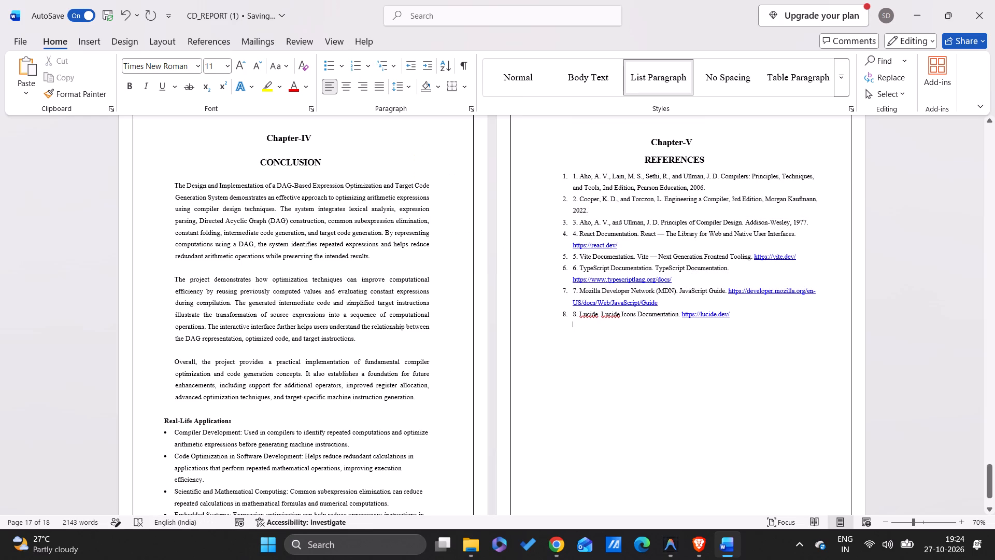
Set the Chapter-V references list to a left indent of 0.11 cm and a right indent of 0.89 cm.
{"action": "scroll", "coordinate": [707, 361], "scroll_direction": "up", "scroll_amount": 1}
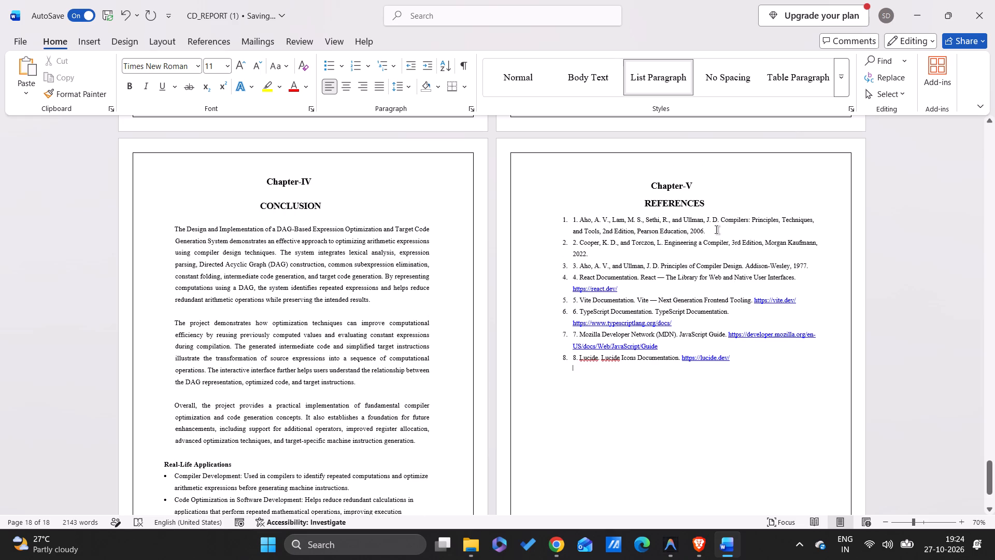
{"action": "left_click", "coordinate": [717, 235]}
{"action": "left_click_drag", "start_coordinate": [753, 358], "coordinate": [567, 226]}
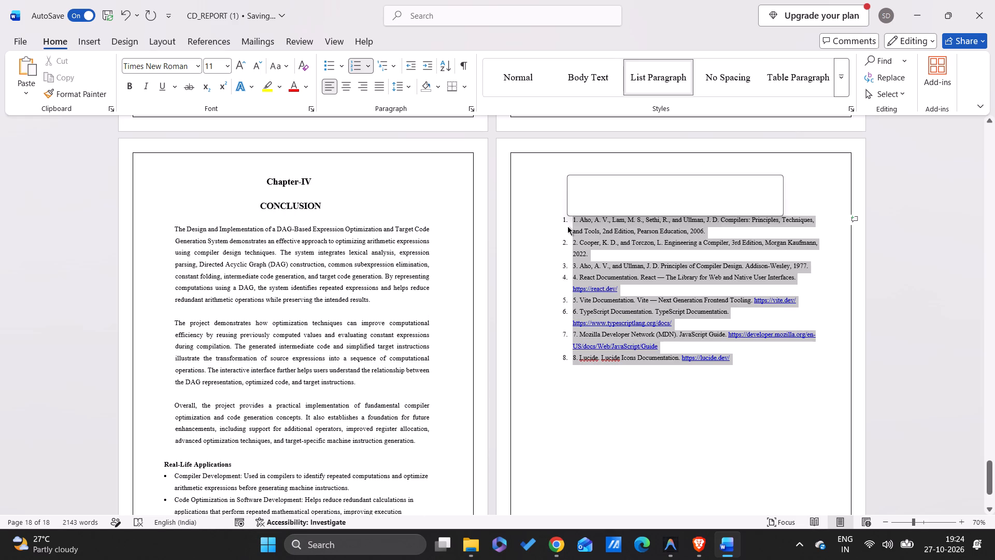
{"action": "left_click", "coordinate": [160, 39]}
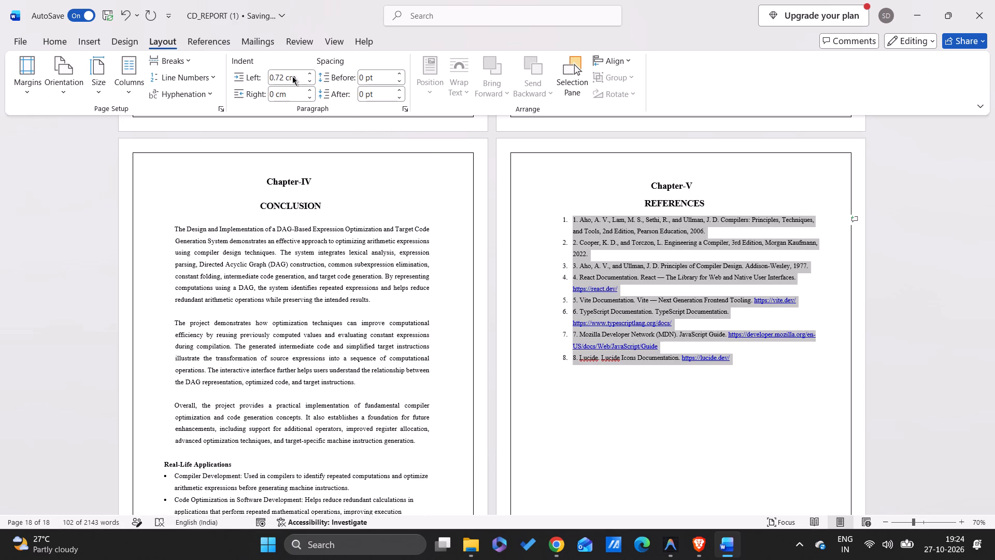
{"action": "left_click", "coordinate": [298, 80]}
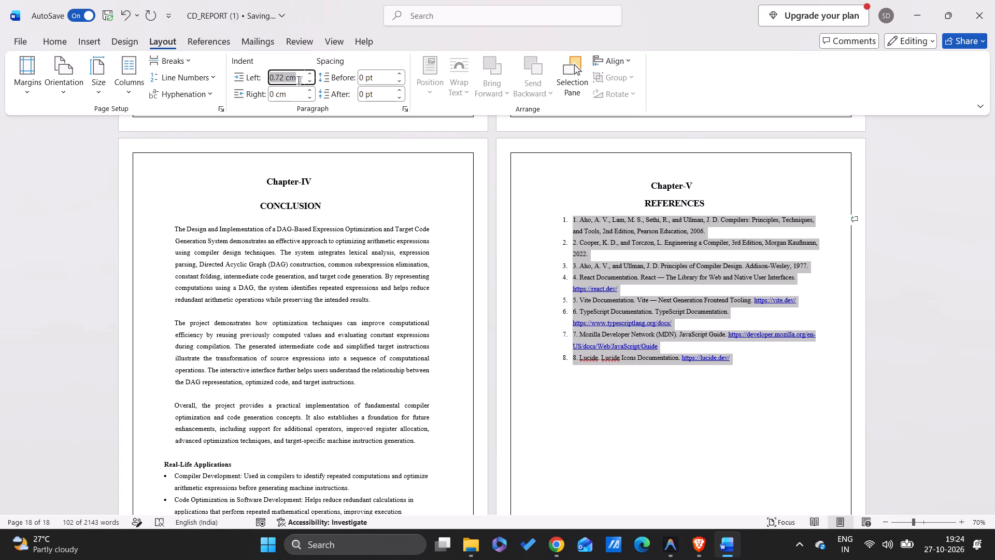
{"action": "type", "text": "0.11"}
{"action": "key", "text": "Return"}
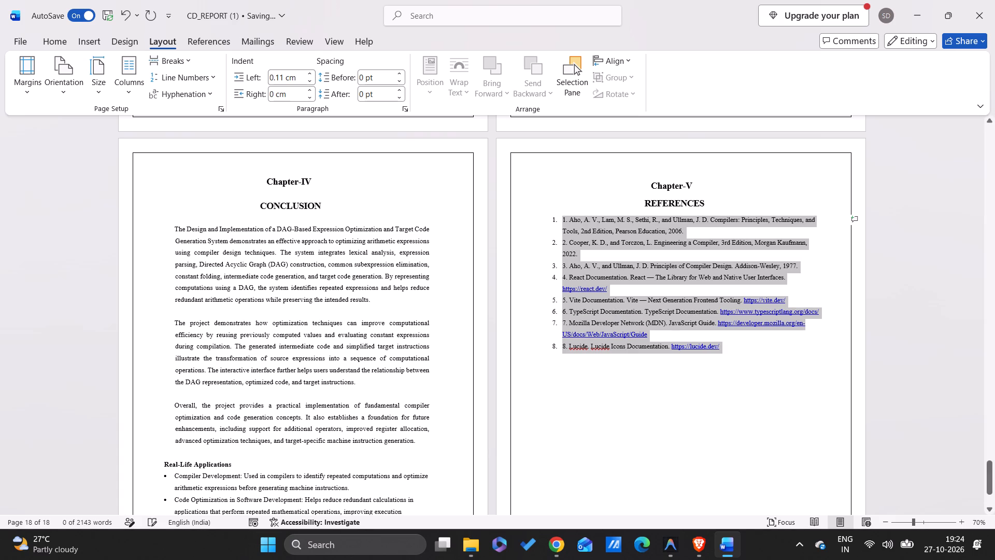
{"action": "left_click", "coordinate": [299, 91]}
{"action": "type", "text": "0."}
{"action": "type", "text": "89"}
{"action": "key", "text": "Return"}
{"action": "key", "text": "Return"}
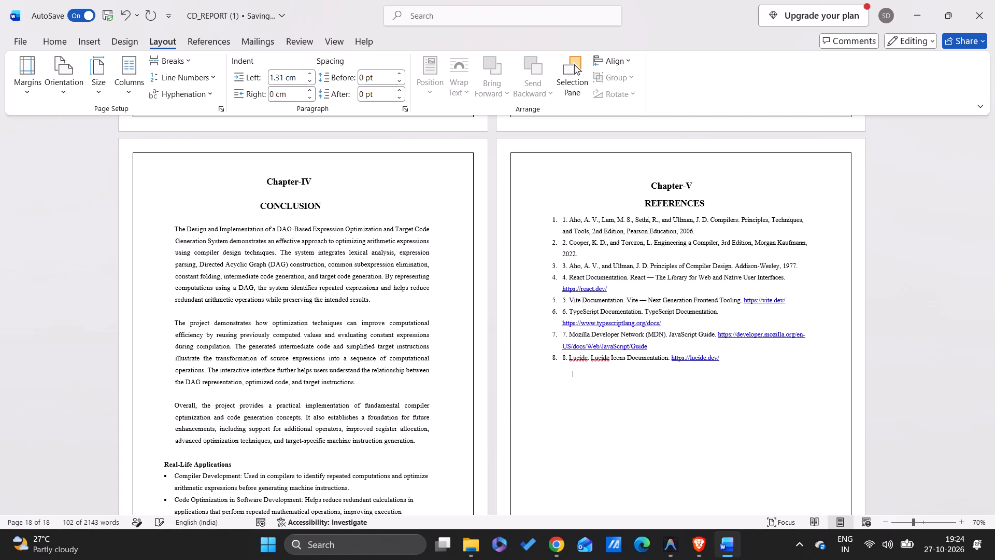
Add an unnumbered blank line after the first reference in Chapter-V, ending in 2006.
{"action": "scroll", "coordinate": [718, 324], "scroll_direction": "up", "scroll_amount": 1}
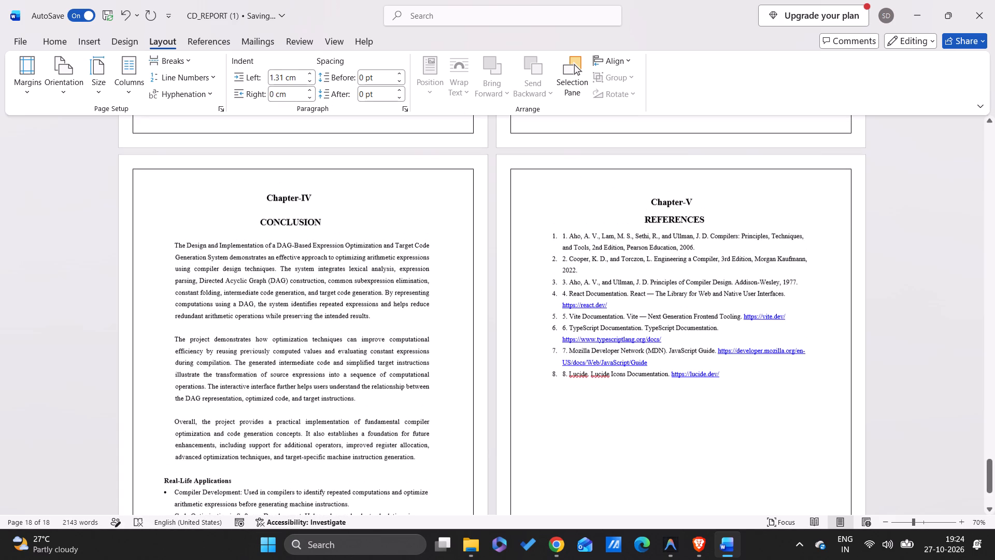
{"action": "left_click", "coordinate": [713, 251]}
{"action": "key", "text": "Return"}
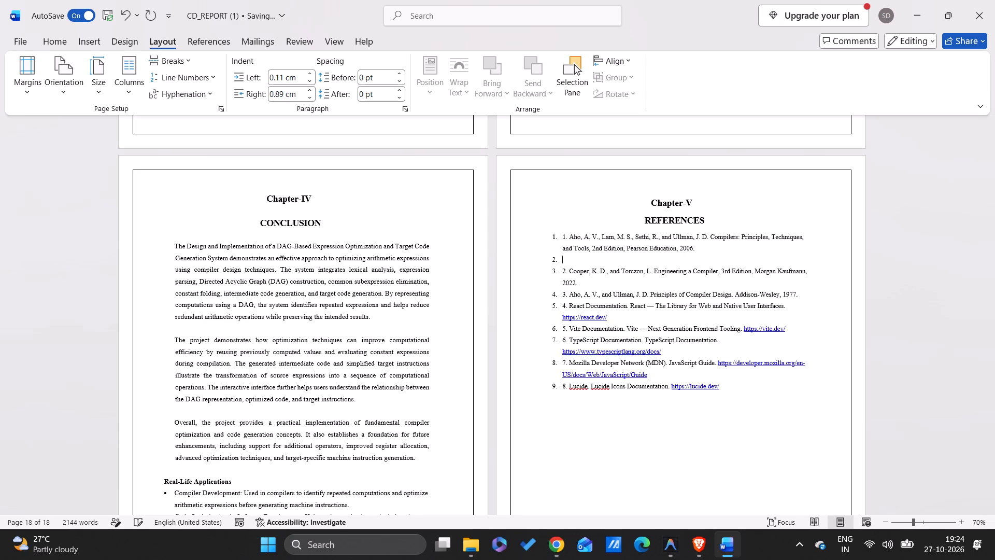
{"action": "key", "text": "BackSpace"}
Add an unnumbered blank line after the second reference in Chapter-V, ending in 2022.
{"action": "key", "text": "Down"}
{"action": "key", "text": "Down"}
{"action": "key", "text": "Right"}
{"action": "key", "text": "Right"}
{"action": "key", "text": "Right"}
{"action": "key", "text": "Right"}
{"action": "key", "text": "Right"}
{"action": "key", "text": "Return"}
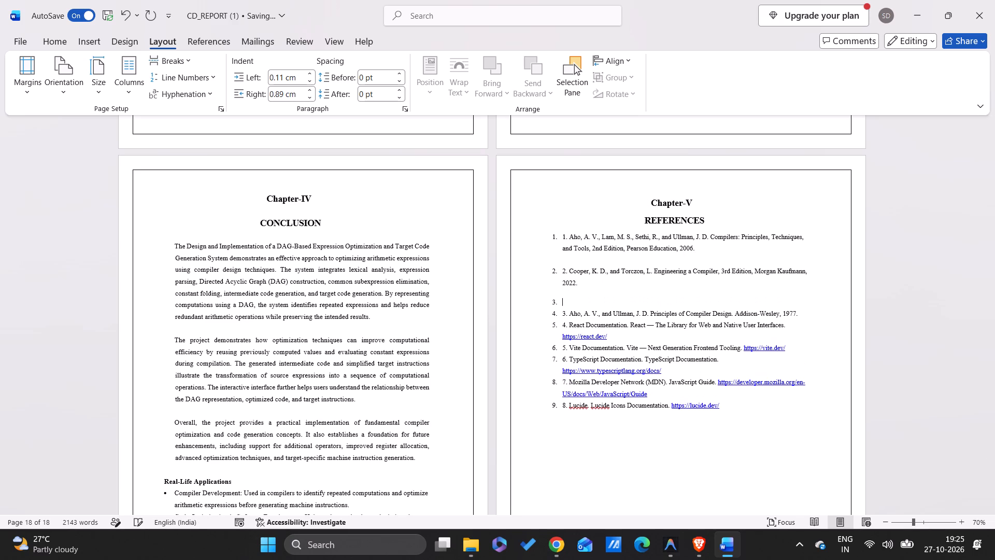
{"action": "key", "text": "BackSpace"}
Reduce the gap between the second and third Chapter-V references to a single unnumbered blank line.
{"action": "key", "text": "Down"}
{"action": "key", "text": "Right"}
{"action": "key", "text": "Right"}
{"action": "key", "text": "Right"}
{"action": "key", "text": "Right"}
{"action": "key", "text": "Right"}
{"action": "key", "text": "Right"}
{"action": "key", "text": "Right"}
{"action": "key", "text": "Right"}
{"action": "key", "text": "Right"}
{"action": "key", "text": "Right"}
{"action": "key", "text": "Right"}
{"action": "key", "text": "Right"}
{"action": "key", "text": "Right"}
{"action": "key", "text": "Right"}
{"action": "key", "text": "Right"}
{"action": "key", "text": "Right"}
{"action": "key", "text": "Right"}
{"action": "key", "text": "Right"}
{"action": "key", "text": "Right"}
{"action": "key", "text": "Right"}
{"action": "key", "text": "Right"}
{"action": "key", "text": "Up"}
{"action": "key", "text": "BackSpace"}
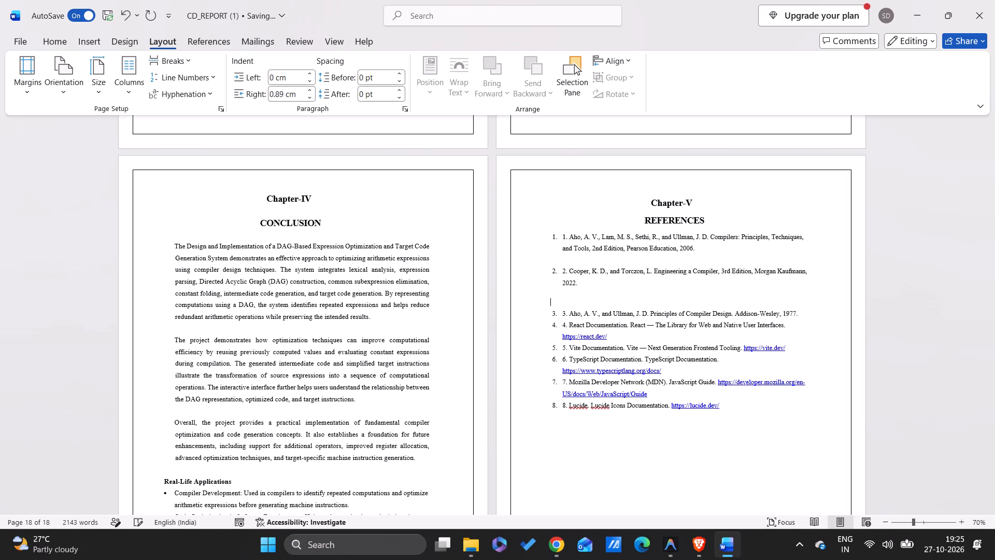
{"action": "key", "text": "BackSpace"}
{"action": "key", "text": "BackSpace"}
{"action": "key", "text": "Return"}
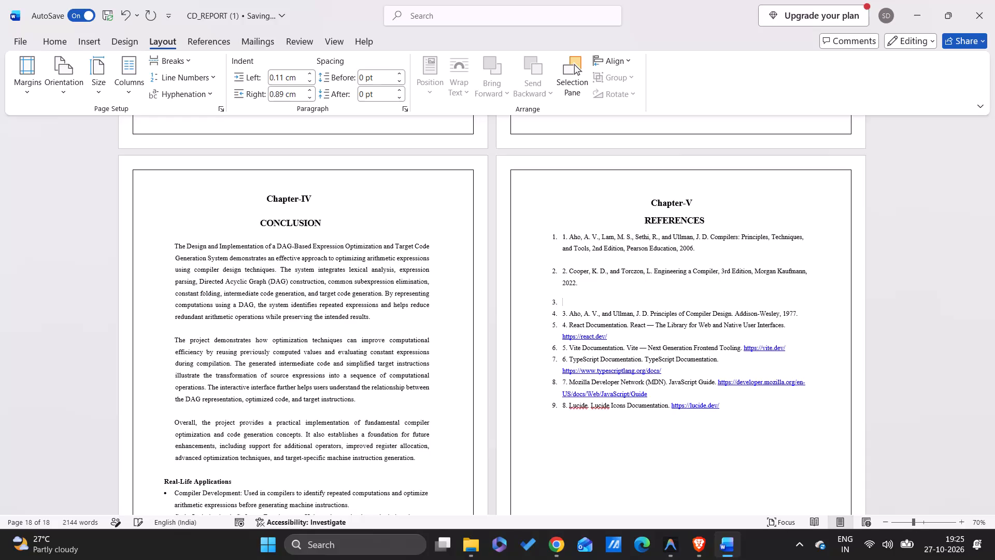
{"action": "key", "text": "BackSpace"}
{"action": "key", "text": "BackSpace"}
{"action": "key", "text": "BackSpace"}
Remove the duplicate typed number "3." from the start of the third reference's text, keeping the automatic list number.
{"action": "key", "text": "Down"}
{"action": "key", "text": "Right"}
{"action": "key", "text": "Right"}
{"action": "key", "text": "Right"}
{"action": "key", "text": "Right"}
{"action": "key", "text": "Right"}
{"action": "key", "text": "Right"}
{"action": "key", "text": "Right"}
{"action": "key", "text": "Right"}
{"action": "key", "text": "Right"}
{"action": "key", "text": "Right"}
{"action": "key", "text": "Right"}
{"action": "key", "text": "Right"}
{"action": "key", "text": "Right"}
{"action": "key", "text": "Right"}
{"action": "key", "text": "Right"}
{"action": "key", "text": "Right"}
{"action": "key", "text": "Right"}
{"action": "key", "text": "Right"}
{"action": "key", "text": "Right"}
{"action": "key", "text": "Right"}
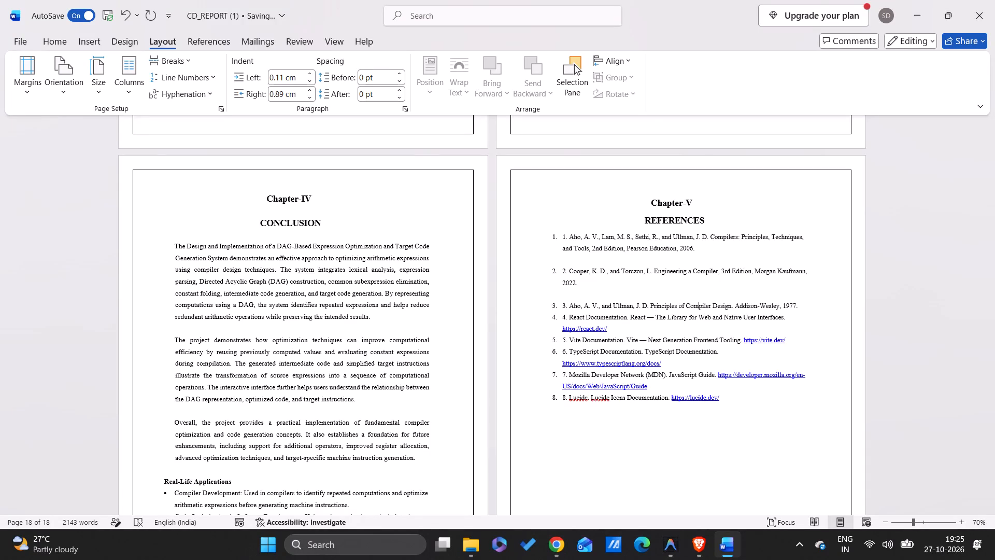
{"action": "key", "text": "Down"}
{"action": "key", "text": "Up"}
{"action": "key", "text": "Left"}
{"action": "key", "text": "Left"}
{"action": "key", "text": "Left"}
{"action": "key", "text": "Left"}
{"action": "key", "text": "Left"}
{"action": "key", "text": "Left"}
{"action": "key", "text": "Left"}
{"action": "key", "text": "Left"}
{"action": "key", "text": "Left"}
{"action": "key", "text": "Left"}
{"action": "key", "text": "Left"}
{"action": "key", "text": "Left"}
{"action": "key", "text": "Left"}
{"action": "key", "text": "Left"}
{"action": "key", "text": "Left"}
{"action": "key", "text": "Left"}
{"action": "key", "text": "Left"}
{"action": "key", "text": "Left"}
{"action": "key", "text": "Left"}
{"action": "key", "text": "Left"}
{"action": "key", "text": "Left"}
{"action": "key", "text": "Left"}
{"action": "key", "text": "Left"}
{"action": "key", "text": "Right"}
{"action": "key", "text": "BackSpace"}
{"action": "key", "text": "BackSpace"}
{"action": "key", "text": "BackSpace"}
Remove the duplicate typed number "2." from the start of the second Chapter-V reference, keeping its automatic list number.
{"action": "key", "text": "Up"}
{"action": "key", "text": "Up"}
{"action": "key", "text": "Up"}
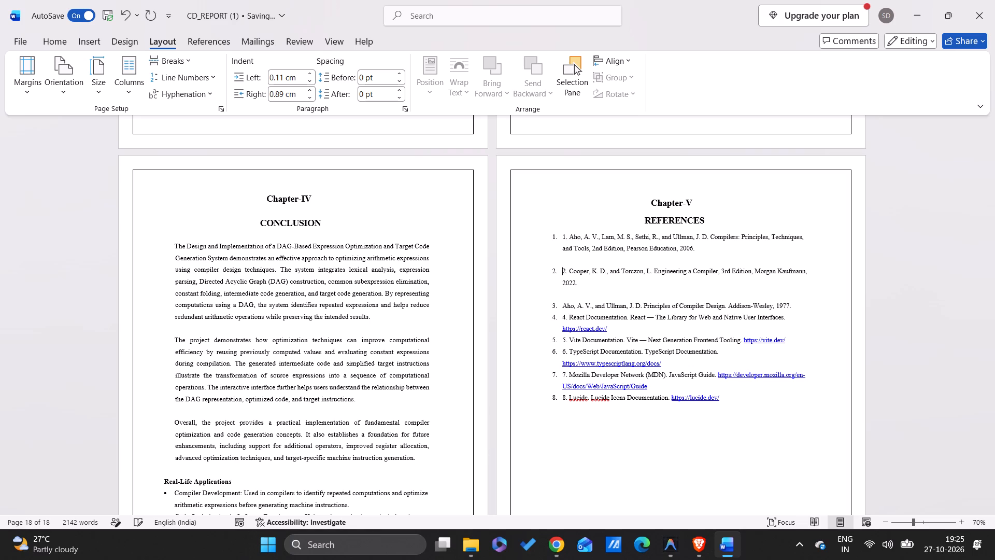
{"action": "key", "text": "Right"}
{"action": "key", "text": "Right"}
{"action": "key", "text": "Right"}
{"action": "key", "text": "BackSpace"}
{"action": "key", "text": "BackSpace"}
{"action": "key", "text": "BackSpace"}
Remove the duplicate typed number "1." and its trailing space from the first Chapter-V reference, keeping its automatic list number.
{"action": "key", "text": "Up"}
{"action": "key", "text": "Up"}
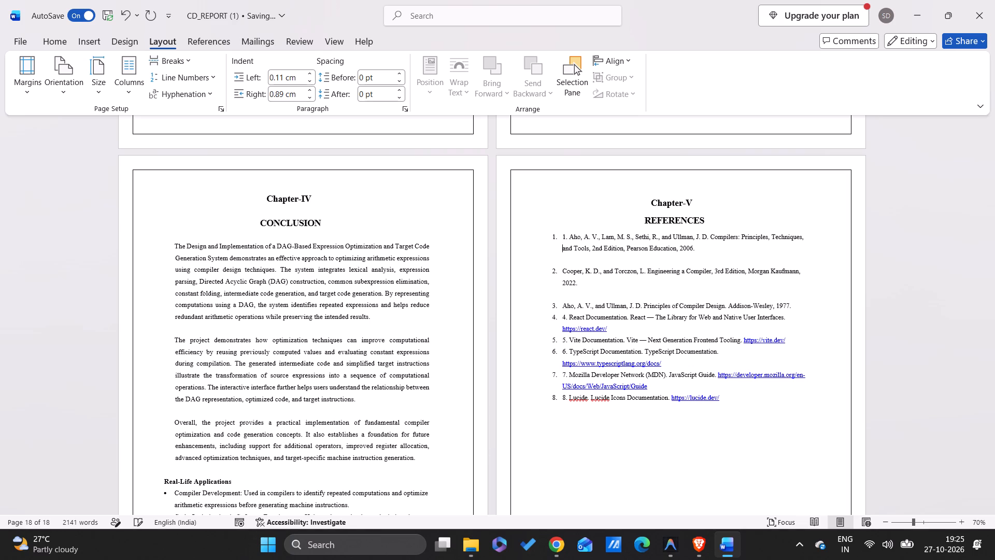
{"action": "key", "text": "Right"}
{"action": "key", "text": "Up"}
{"action": "key", "text": "Right"}
{"action": "key", "text": "BackSpace"}
{"action": "key", "text": "BackSpace"}
{"action": "key", "text": "BackSpace"}
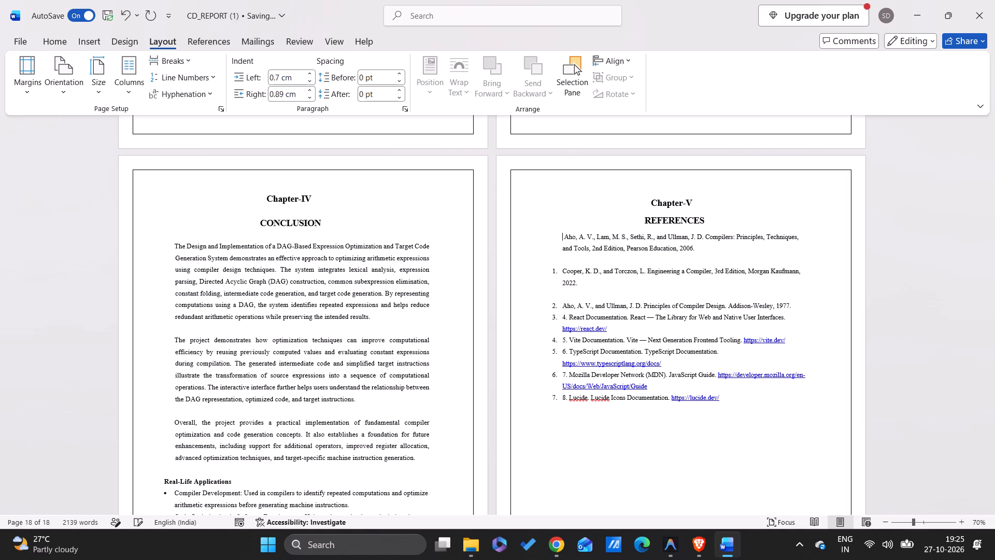
{"action": "key", "text": "ctrl+z"}
{"action": "key", "text": "Right"}
{"action": "key", "text": "BackSpace"}
Remove the duplicate typed number "4." from the start of the React Documentation reference, keeping its automatic list number.
{"action": "key", "text": "Down"}
{"action": "key", "text": "Down"}
{"action": "key", "text": "Down"}
{"action": "key", "text": "Down"}
{"action": "key", "text": "Down"}
{"action": "key", "text": "Down"}
{"action": "key", "text": "Down"}
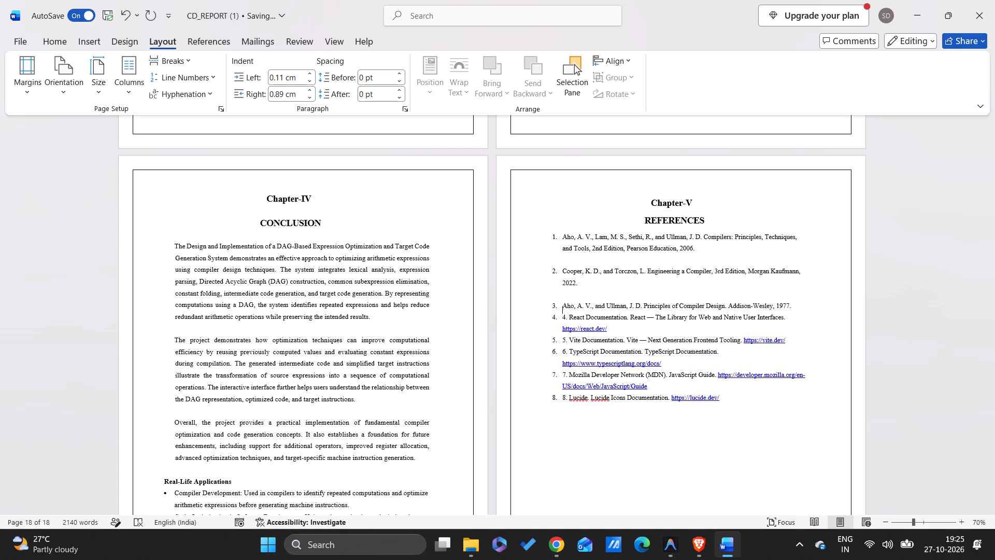
{"action": "key", "text": "Right"}
{"action": "key", "text": "Right"}
{"action": "key", "text": "Right"}
{"action": "key", "text": "BackSpace"}
{"action": "key", "text": "BackSpace"}
{"action": "key", "text": "BackSpace"}
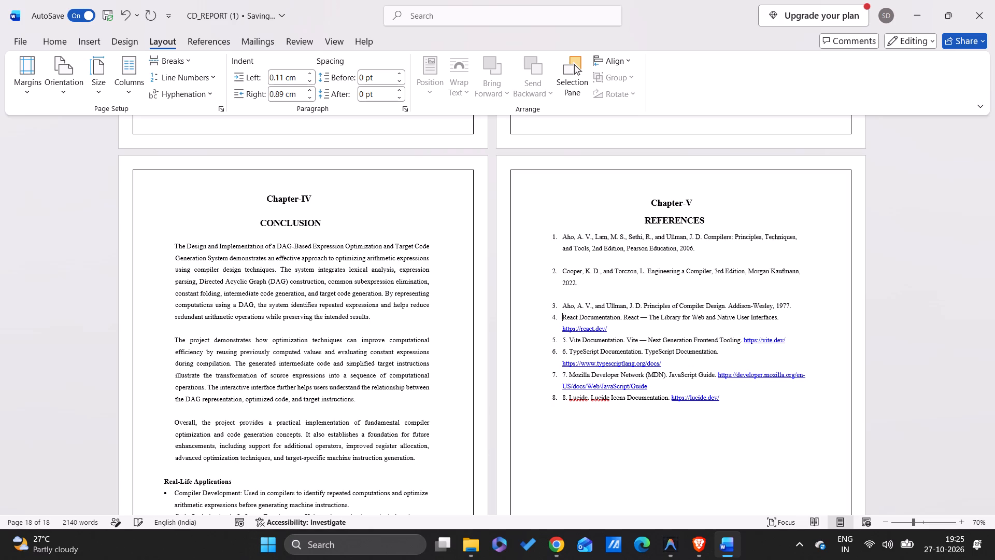
Remove the duplicate typed number "5." from the start of the Vite Documentation reference, keeping its automatic list number.
{"action": "key", "text": "Down"}
{"action": "key", "text": "Down"}
{"action": "key", "text": "Down"}
{"action": "key", "text": "Right"}
{"action": "key", "text": "Up"}
{"action": "key", "text": "Right"}
{"action": "key", "text": "Right"}
{"action": "key", "text": "BackSpace"}
{"action": "key", "text": "BackSpace"}
{"action": "key", "text": "BackSpace"}
Remove the duplicate typed number "6." from the start of the TypeScript Documentation reference, keeping its automatic list number.
{"action": "key", "text": "Down"}
{"action": "key", "text": "Right"}
{"action": "key", "text": "Right"}
{"action": "key", "text": "Right"}
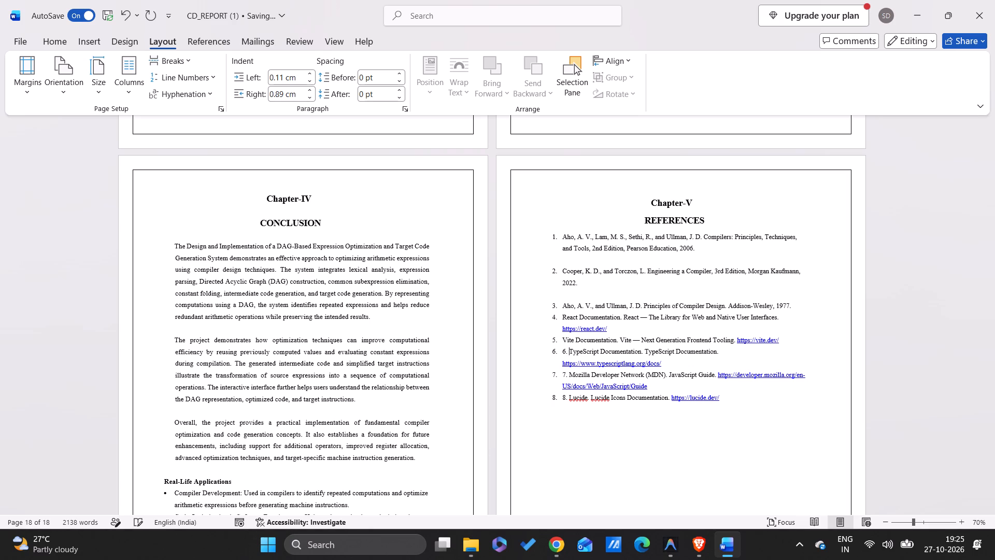
{"action": "key", "text": "BackSpace"}
{"action": "key", "text": "BackSpace"}
{"action": "key", "text": "BackSpace"}
Remove the duplicate typed number "7." from the start of the Mozilla Developer Network reference, keeping its automatic list number.
{"action": "key", "text": "Down"}
{"action": "key", "text": "Down"}
{"action": "key", "text": "Down"}
{"action": "key", "text": "Right"}
{"action": "key", "text": "Up"}
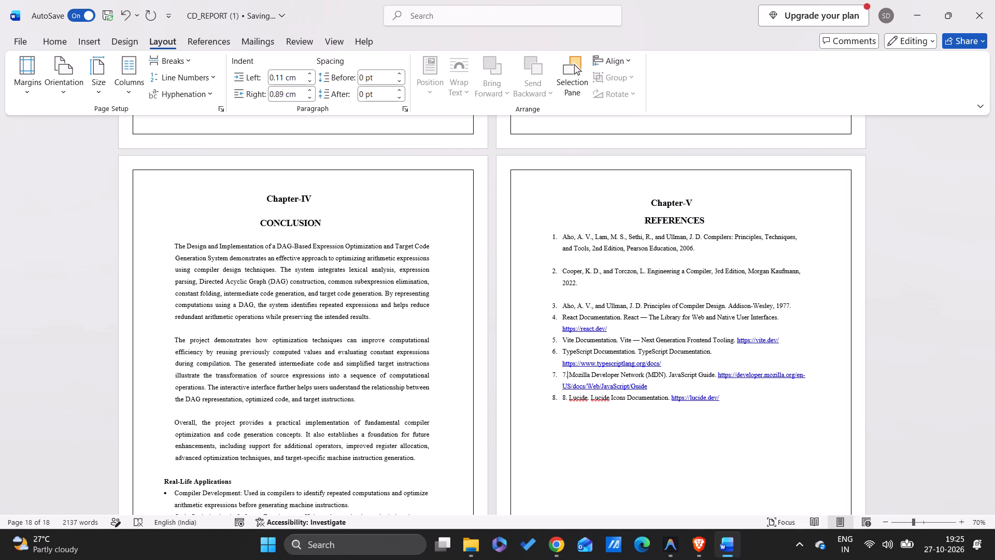
{"action": "key", "text": "Right"}
{"action": "key", "text": "BackSpace"}
{"action": "key", "text": "BackSpace"}
{"action": "key", "text": "BackSpace"}
Remove the duplicate typed number "8." from the start of the Lucide Icons reference, keeping its automatic list number.
{"action": "key", "text": "Down"}
{"action": "key", "text": "Down"}
{"action": "key", "text": "Down"}
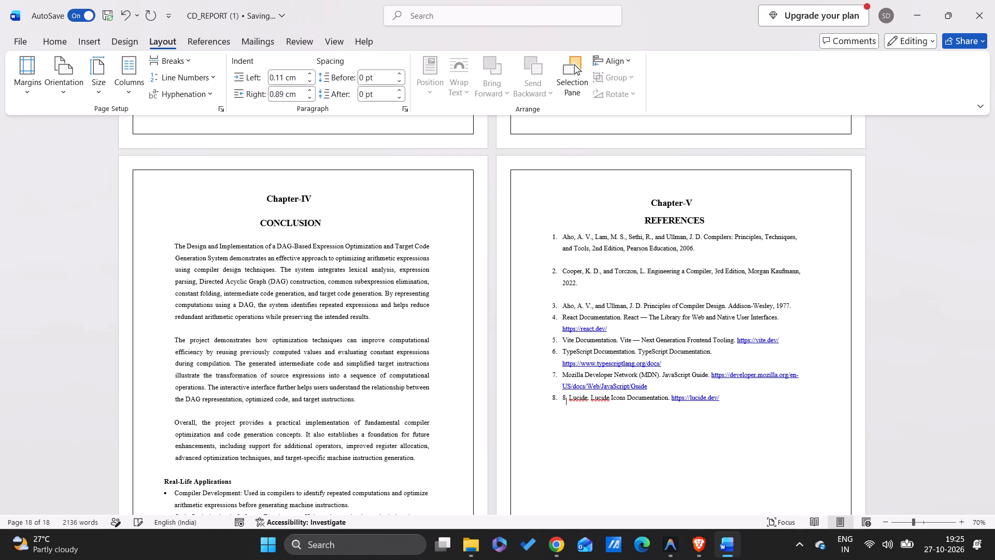
{"action": "key", "text": "Right"}
{"action": "key", "text": "Up"}
{"action": "key", "text": "Up"}
{"action": "key", "text": "Left"}
{"action": "key", "text": "Left"}
{"action": "key", "text": "BackSpace"}
{"action": "key", "text": "BackSpace"}
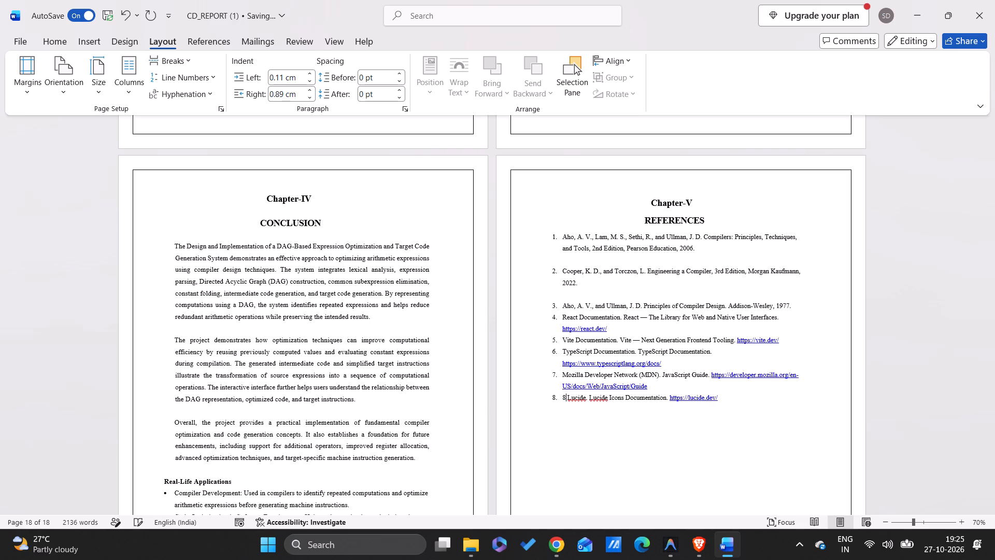
{"action": "key", "text": "Right"}
{"action": "key", "text": "BackSpace"}
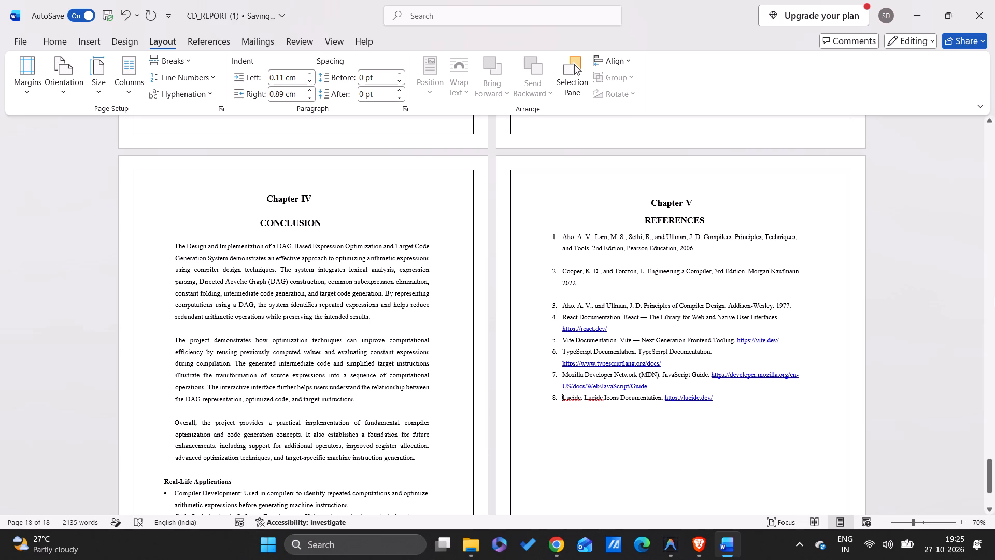
Add an unnumbered blank line after the third reference in Chapter-V, ending in 1977.
{"action": "left_click", "coordinate": [807, 302]}
{"action": "key", "text": "Return"}
{"action": "key", "text": "BackSpace"}
{"action": "key", "text": "BackSpace"}
{"action": "key", "text": "BackSpace"}
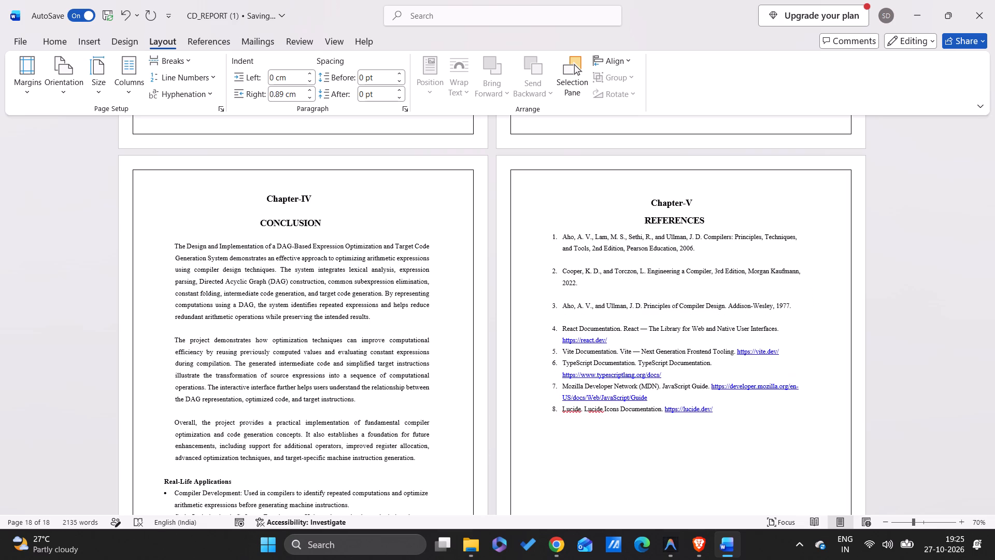
{"action": "key", "text": "Down"}
{"action": "key", "text": "Right"}
{"action": "key", "text": "Down"}
{"action": "key", "text": "Right"}
{"action": "key", "text": "Right"}
{"action": "key", "text": "Right"}
{"action": "key", "text": "Right"}
{"action": "key", "text": "Right"}
{"action": "key", "text": "Right"}
{"action": "key", "text": "Right"}
{"action": "key", "text": "Right"}
{"action": "key", "text": "Right"}
{"action": "key", "text": "Right"}
{"action": "key", "text": "Right"}
{"action": "key", "text": "Right"}
{"action": "key", "text": "Right"}
{"action": "key", "text": "Right"}
{"action": "key", "text": "Right"}
{"action": "key", "text": "Right"}
{"action": "key", "text": "Return"}
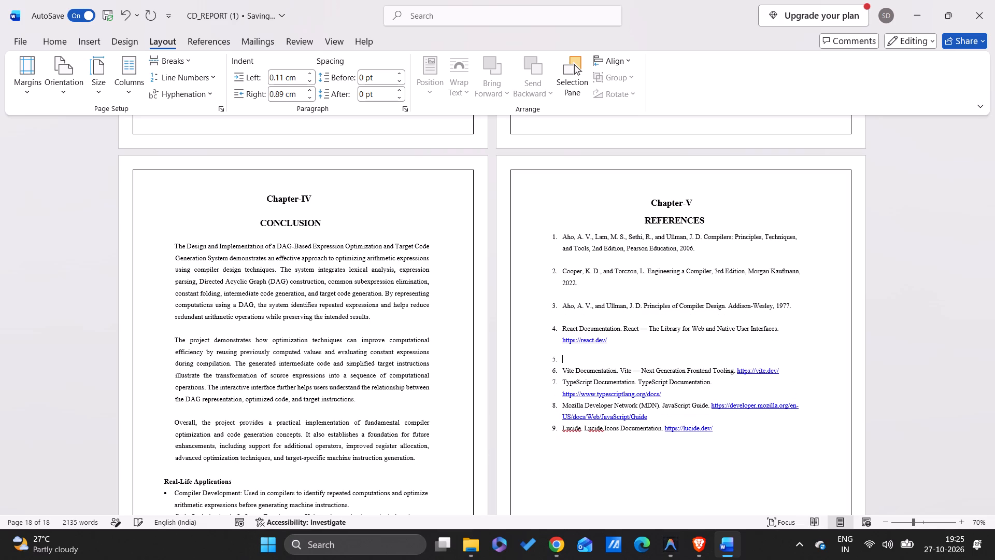
{"action": "key", "text": "BackSpace"}
{"action": "key", "text": "BackSpace"}
{"action": "key", "text": "BackSpace"}
{"action": "key", "text": "BackSpace"}
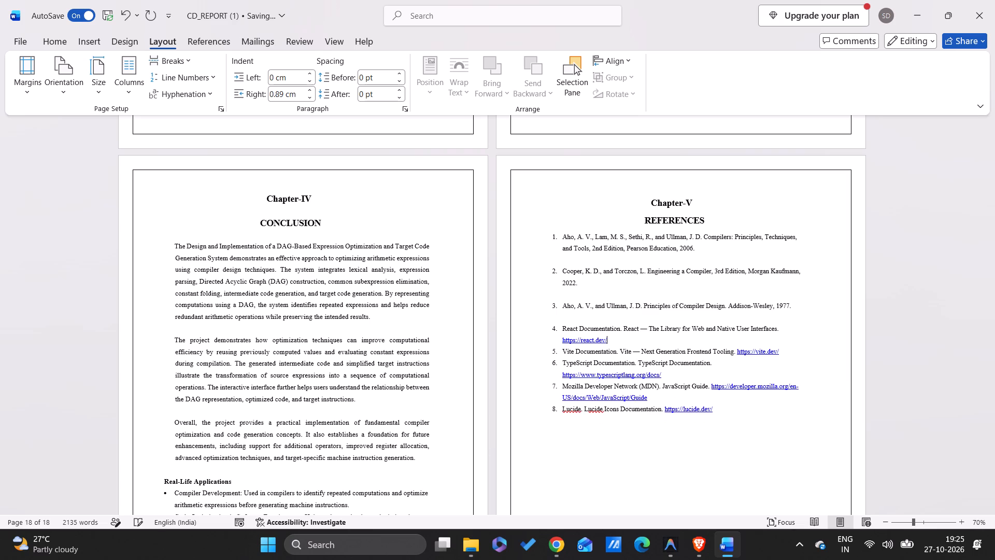
{"action": "key", "text": "Return"}
{"action": "key", "text": "BackSpace"}
{"action": "key", "text": "BackSpace"}
{"action": "key", "text": "BackSpace"}
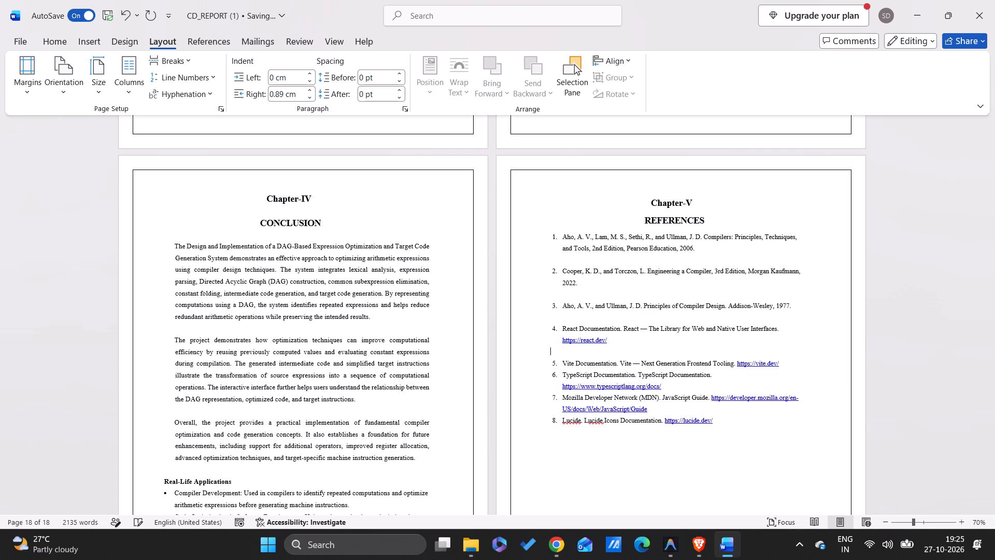
{"action": "key", "text": "Down"}
{"action": "key", "text": "Right"}
{"action": "key", "text": "Right"}
{"action": "key", "text": "Right"}
{"action": "key", "text": "Right"}
{"action": "key", "text": "Right"}
{"action": "key", "text": "Right"}
{"action": "key", "text": "Right"}
{"action": "key", "text": "Right"}
{"action": "key", "text": "Right"}
{"action": "key", "text": "Right"}
{"action": "key", "text": "Right"}
{"action": "key", "text": "Right"}
{"action": "key", "text": "Right"}
{"action": "key", "text": "Right"}
{"action": "key", "text": "Right"}
{"action": "key", "text": "Right"}
{"action": "key", "text": "Right"}
{"action": "key", "text": "Right"}
{"action": "key", "text": "Right"}
{"action": "key", "text": "Right"}
{"action": "key", "text": "Right"}
{"action": "key", "text": "Right"}
{"action": "key", "text": "Right"}
{"action": "key", "text": "Right"}
{"action": "key", "text": "Right"}
{"action": "key", "text": "Return"}
{"action": "key", "text": "BackSpace"}
{"action": "key", "text": "BackSpace"}
{"action": "key", "text": "BackSpace"}
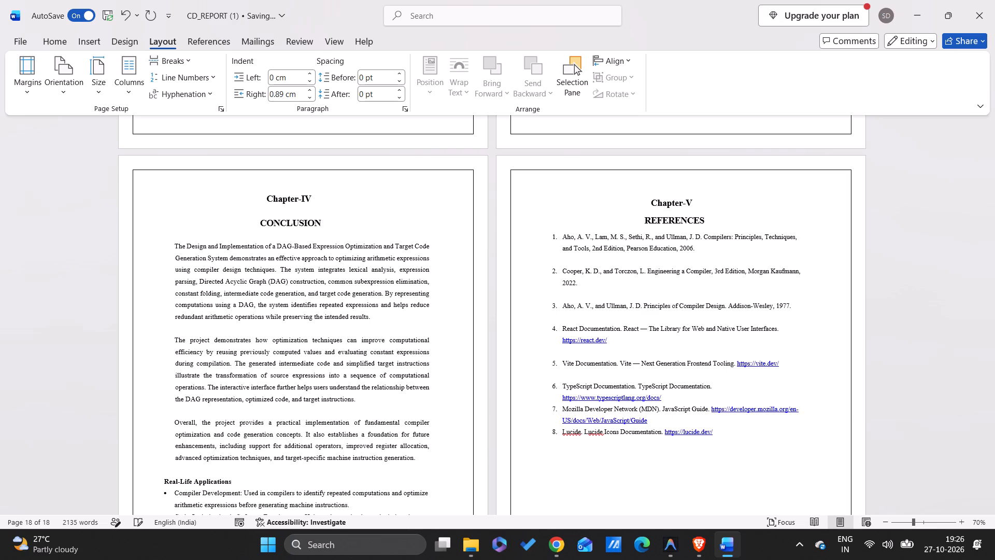
{"action": "key", "text": "Down"}
{"action": "key", "text": "Right"}
{"action": "key", "text": "Right"}
{"action": "key", "text": "Right"}
{"action": "key", "text": "Right"}
{"action": "key", "text": "Right"}
{"action": "key", "text": "Right"}
{"action": "key", "text": "Down"}
{"action": "key", "text": "Right"}
{"action": "key", "text": "Right"}
{"action": "key", "text": "Right"}
{"action": "key", "text": "Right"}
{"action": "key", "text": "Right"}
{"action": "key", "text": "Right"}
{"action": "key", "text": "Right"}
{"action": "key", "text": "Right"}
{"action": "key", "text": "Right"}
{"action": "key", "text": "Right"}
{"action": "key", "text": "Right"}
{"action": "key", "text": "Right"}
{"action": "key", "text": "Right"}
{"action": "key", "text": "Right"}
{"action": "key", "text": "Right"}
{"action": "key", "text": "Right"}
{"action": "key", "text": "Right"}
{"action": "key", "text": "Right"}
{"action": "key", "text": "Right"}
{"action": "key", "text": "Right"}
{"action": "key", "text": "Right"}
{"action": "key", "text": "Return"}
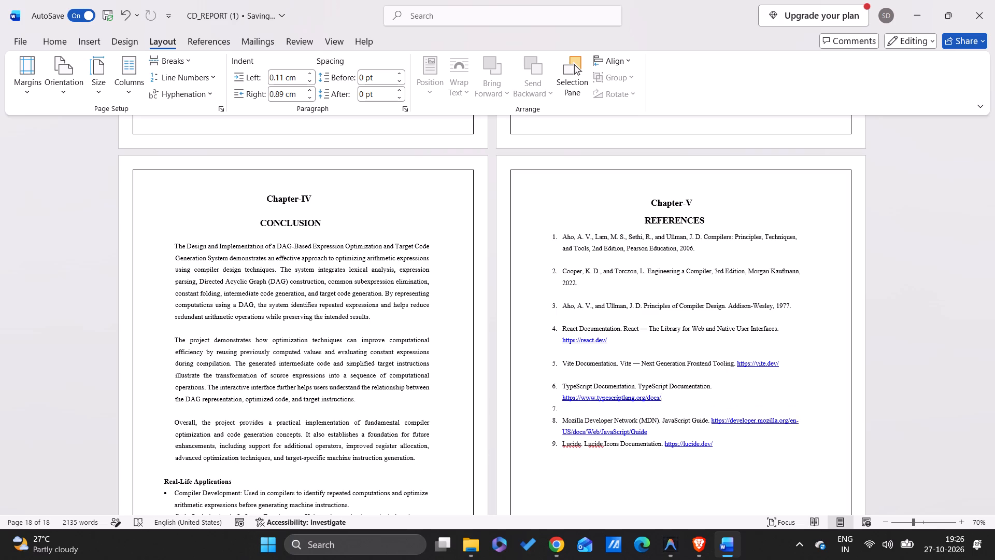
{"action": "key", "text": "BackSpace"}
{"action": "key", "text": "BackSpace"}
{"action": "key", "text": "BackSpace"}
Add an unnumbered blank line after the seventh reference in Chapter-V, following the Mozilla JavaScript Guide link.
{"action": "key", "text": "Down"}
{"action": "key", "text": "Right"}
{"action": "key", "text": "Down"}
{"action": "key", "text": "Right"}
{"action": "key", "text": "Right"}
{"action": "key", "text": "Right"}
{"action": "key", "text": "Right"}
{"action": "key", "text": "Right"}
{"action": "key", "text": "Right"}
{"action": "key", "text": "Right"}
{"action": "key", "text": "Right"}
{"action": "key", "text": "Right"}
{"action": "key", "text": "Right"}
{"action": "key", "text": "Right"}
{"action": "key", "text": "Right"}
{"action": "key", "text": "Right"}
{"action": "key", "text": "Right"}
{"action": "key", "text": "Right"}
{"action": "key", "text": "Right"}
{"action": "key", "text": "Right"}
{"action": "key", "text": "Right"}
{"action": "key", "text": "Right"}
{"action": "key", "text": "Right"}
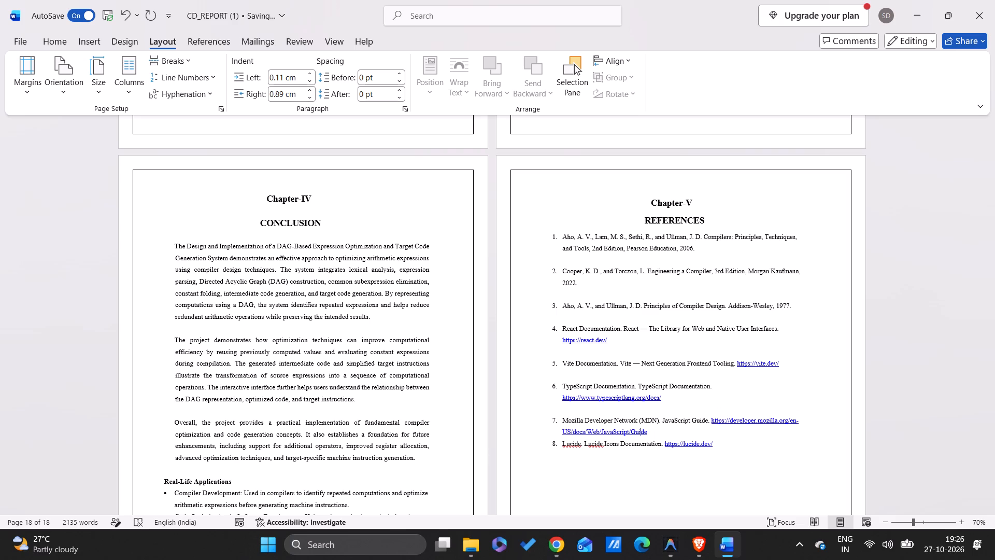
{"action": "key", "text": "Right"}
{"action": "key", "text": "Right"}
{"action": "key", "text": "Return"}
{"action": "key", "text": "BackSpace"}
{"action": "key", "text": "BackSpace"}
{"action": "key", "text": "BackSpace"}
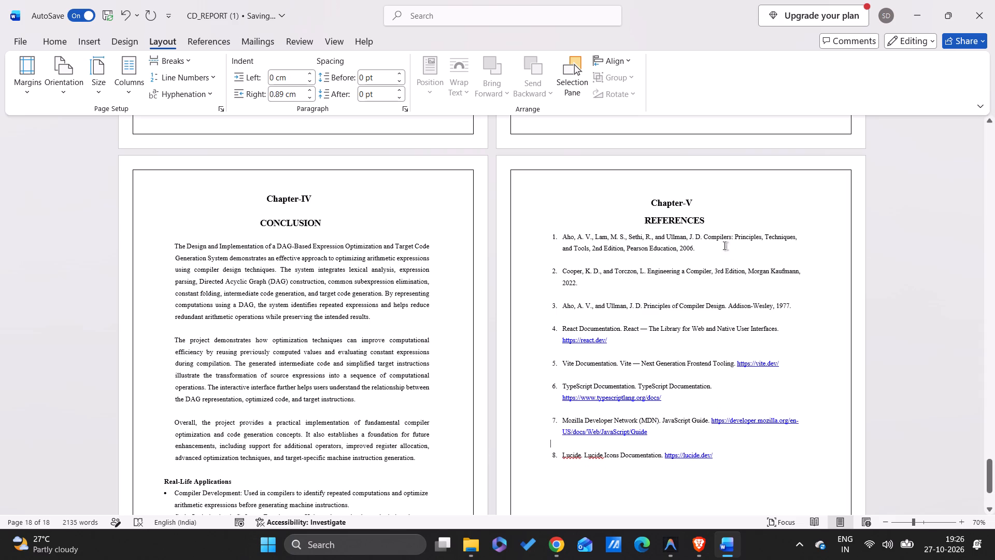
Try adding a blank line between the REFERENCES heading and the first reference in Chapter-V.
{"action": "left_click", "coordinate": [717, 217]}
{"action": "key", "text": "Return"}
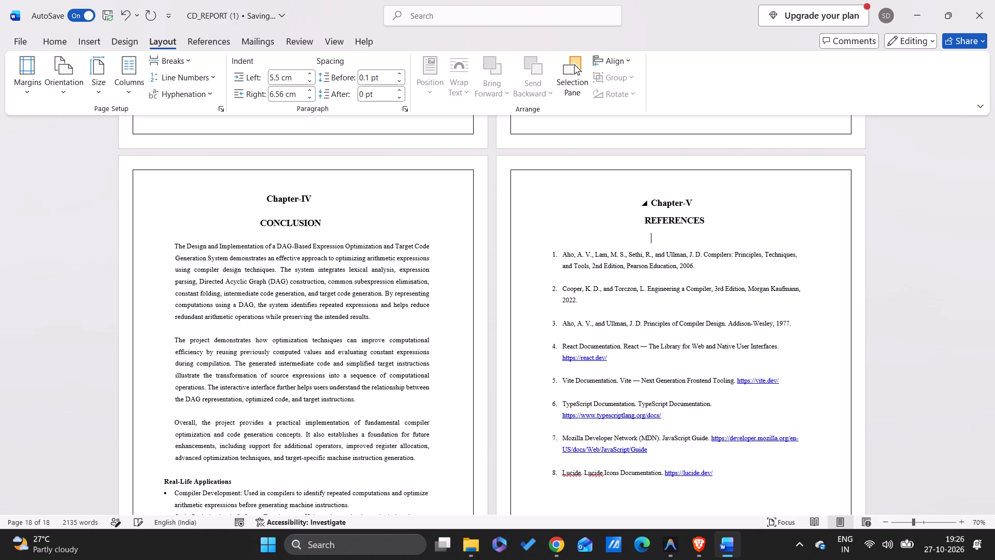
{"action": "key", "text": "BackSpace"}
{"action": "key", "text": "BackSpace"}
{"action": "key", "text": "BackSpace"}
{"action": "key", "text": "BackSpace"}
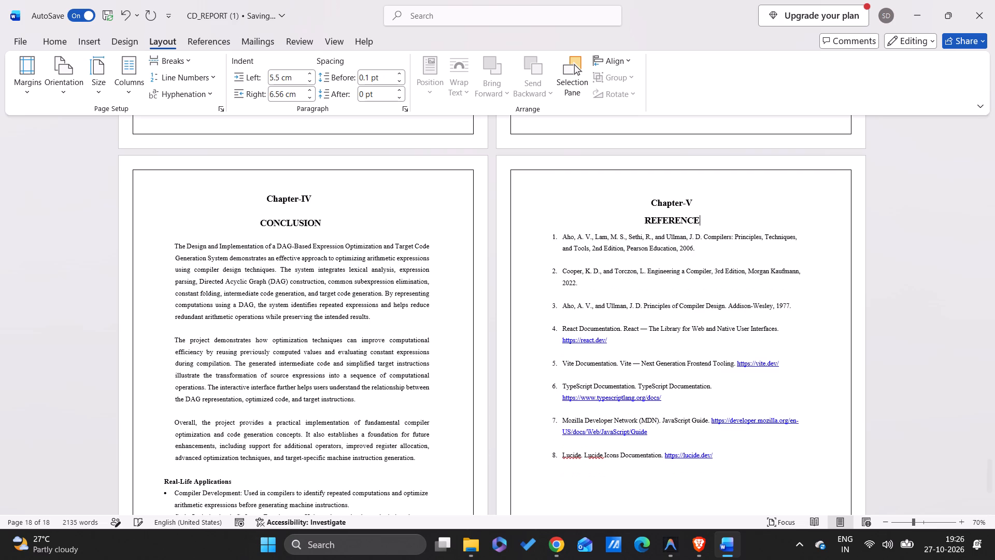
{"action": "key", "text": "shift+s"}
Review the layout of the Chapter-III test cases, Chapter-IV conclusion and Chapter-V references pages.
{"action": "scroll", "coordinate": [630, 396], "scroll_direction": "down", "scroll_amount": 2}
{"action": "scroll", "coordinate": [405, 414], "scroll_direction": "up", "scroll_amount": 1}
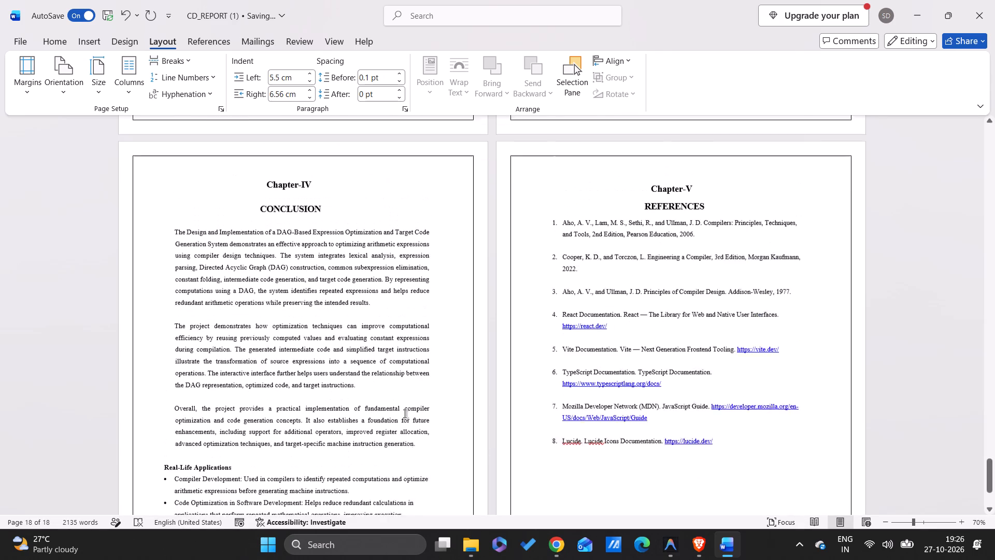
{"action": "left_click", "coordinate": [316, 242]}
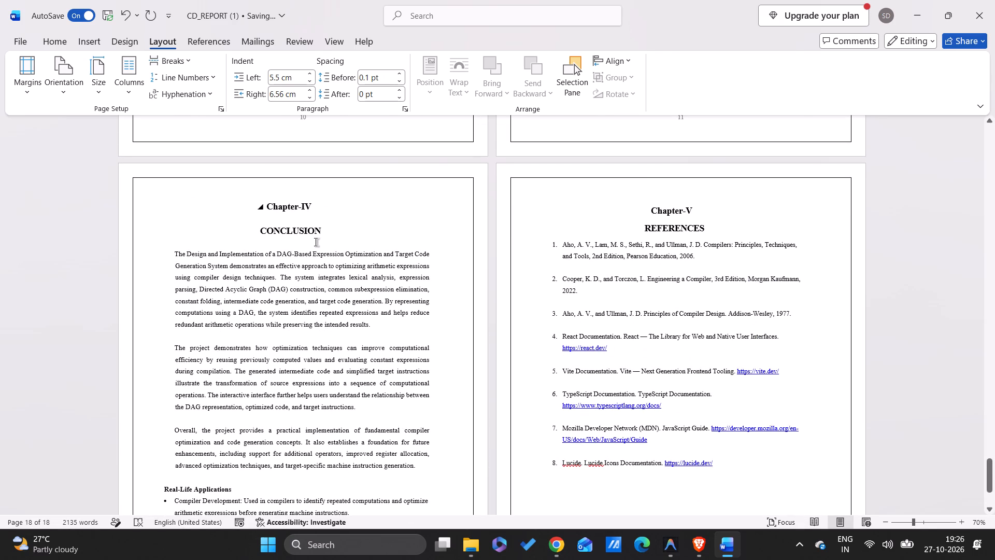
{"action": "left_click", "coordinate": [316, 242]}
{"action": "left_click", "coordinate": [178, 244]}
{"action": "scroll", "coordinate": [290, 316], "scroll_direction": "down", "scroll_amount": 2}
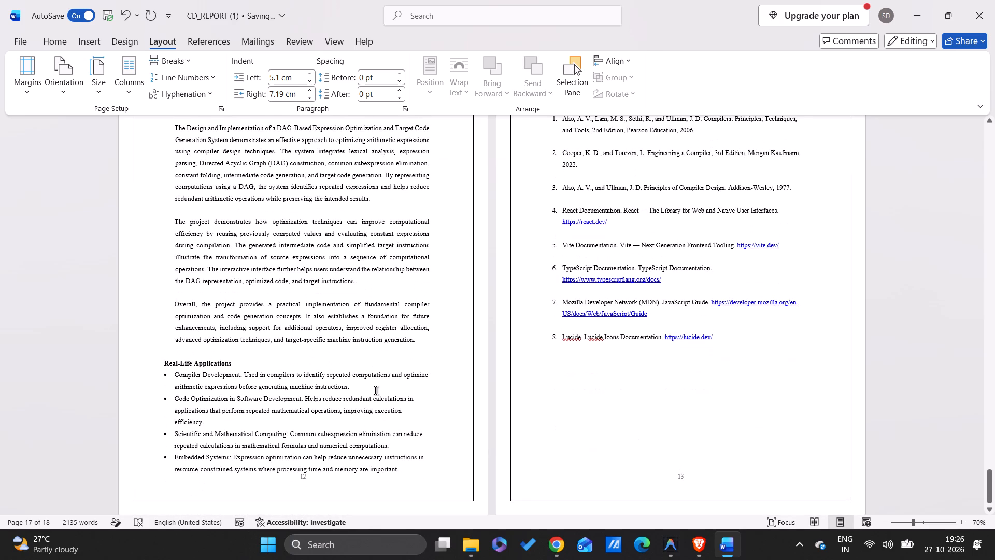
{"action": "scroll", "coordinate": [412, 491], "scroll_direction": "down", "scroll_amount": 4}
{"action": "scroll", "coordinate": [412, 491], "scroll_direction": "up", "scroll_amount": 4}
{"action": "scroll", "coordinate": [550, 394], "scroll_direction": "down", "scroll_amount": 1}
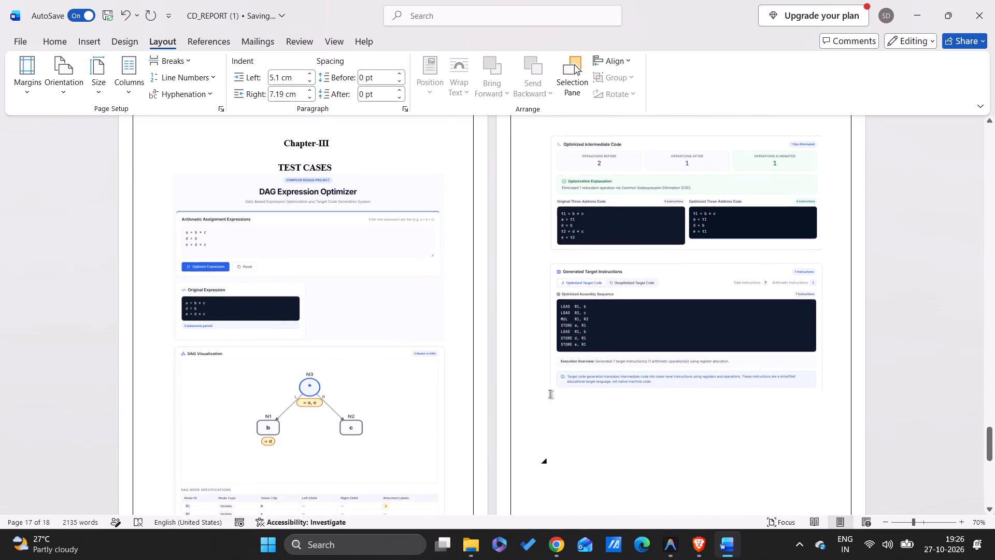
{"action": "scroll", "coordinate": [550, 394], "scroll_direction": "down", "scroll_amount": 1}
{"action": "scroll", "coordinate": [550, 394], "scroll_direction": "up", "scroll_amount": 2}
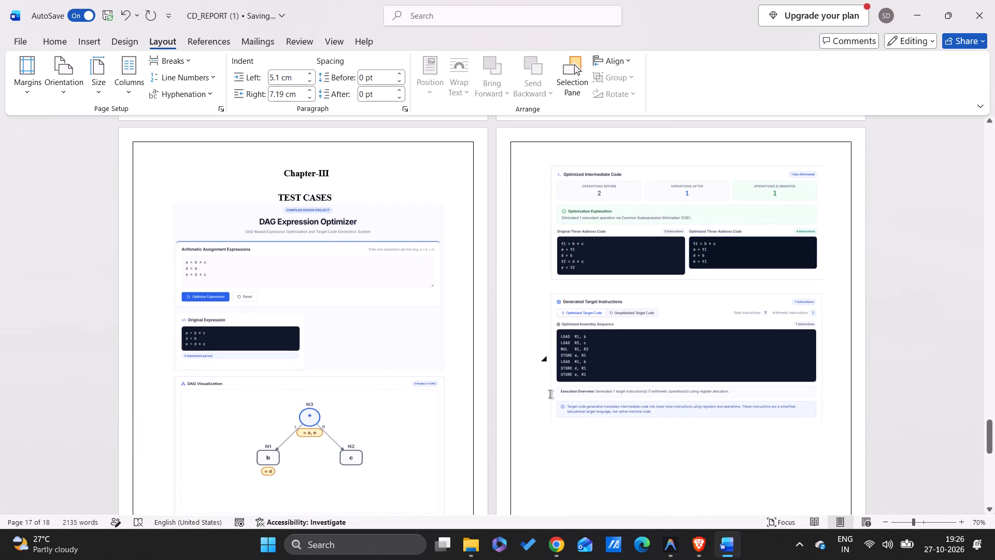
{"action": "scroll", "coordinate": [550, 394], "scroll_direction": "up", "scroll_amount": 1}
{"action": "scroll", "coordinate": [550, 394], "scroll_direction": "down", "scroll_amount": 5}
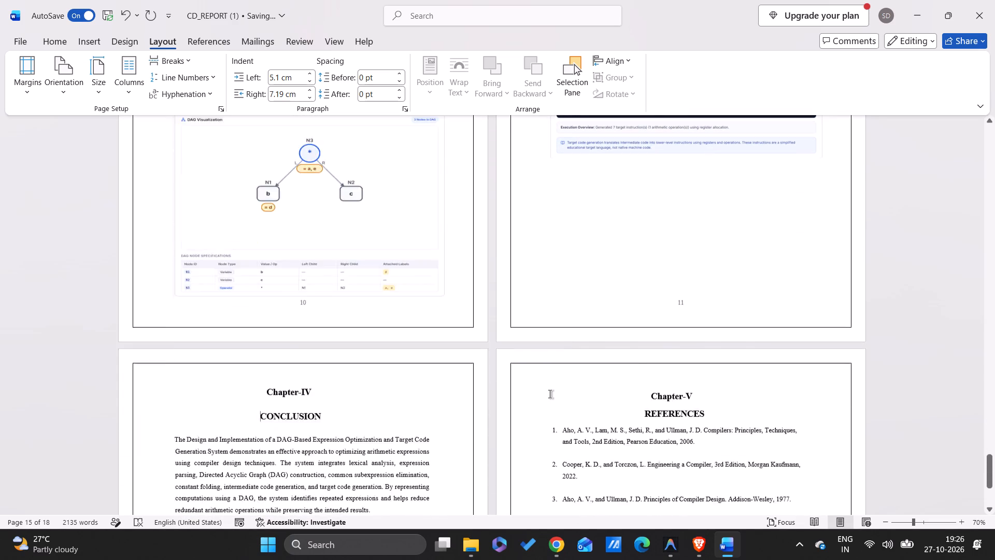
{"action": "scroll", "coordinate": [550, 394], "scroll_direction": "up", "scroll_amount": 2}
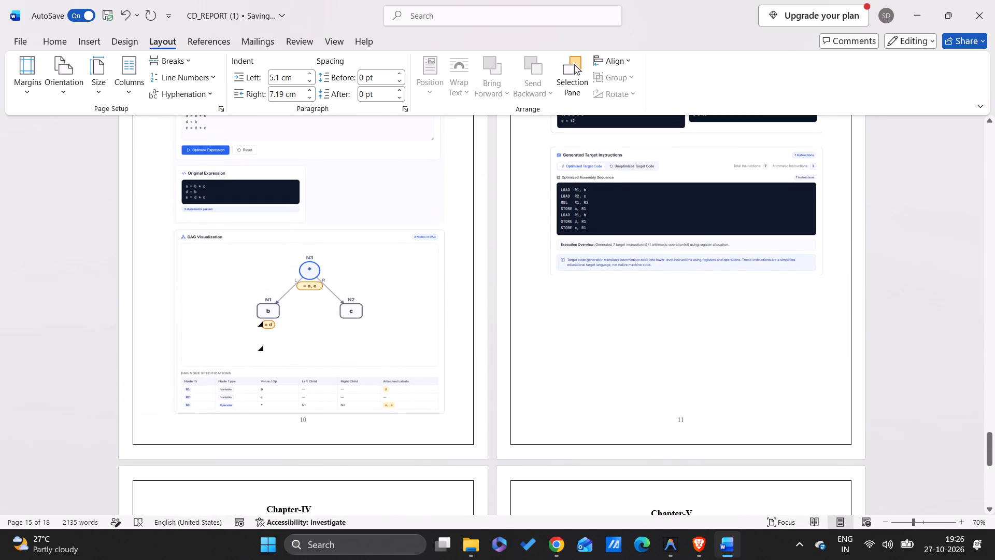
{"action": "left_click", "coordinate": [354, 341]}
{"action": "scroll", "coordinate": [644, 359], "scroll_direction": "up", "scroll_amount": 1}
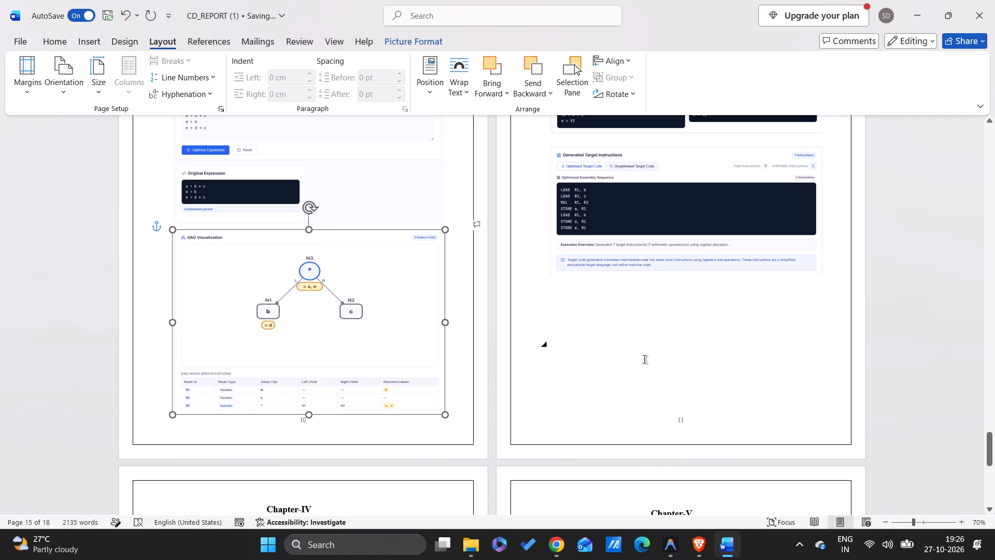
{"action": "scroll", "coordinate": [644, 359], "scroll_direction": "up", "scroll_amount": 2}
{"action": "scroll", "coordinate": [644, 359], "scroll_direction": "down", "scroll_amount": 3}
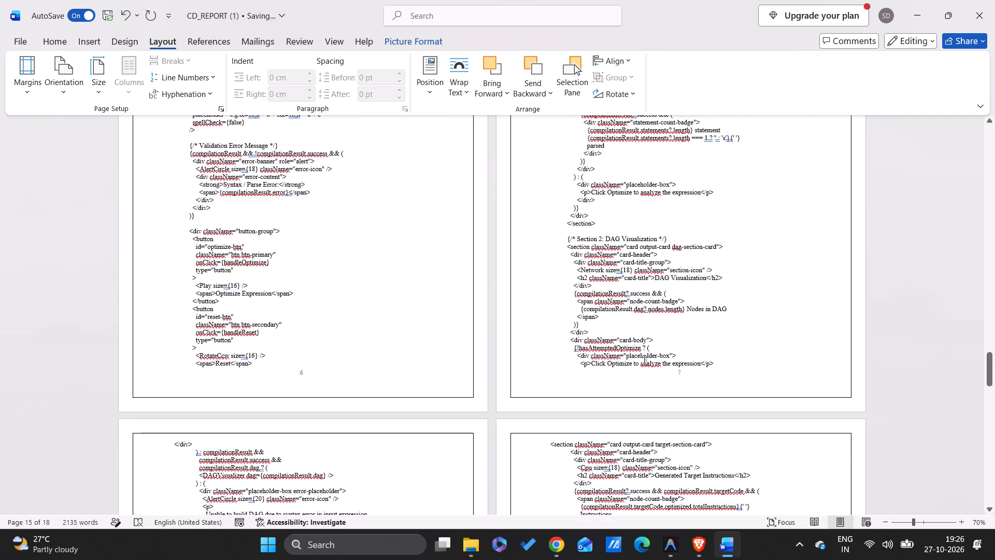
{"action": "scroll", "coordinate": [644, 359], "scroll_direction": "down", "scroll_amount": 10}
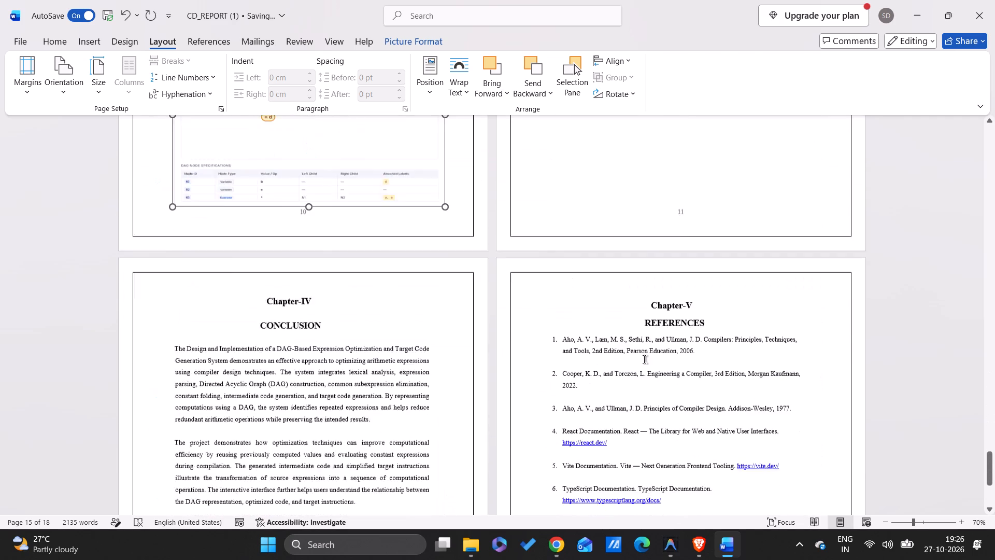
{"action": "scroll", "coordinate": [644, 359], "scroll_direction": "down", "scroll_amount": 1}
{"action": "scroll", "coordinate": [457, 356], "scroll_direction": "up", "scroll_amount": 1}
{"action": "scroll", "coordinate": [457, 356], "scroll_direction": "down", "scroll_amount": 1}
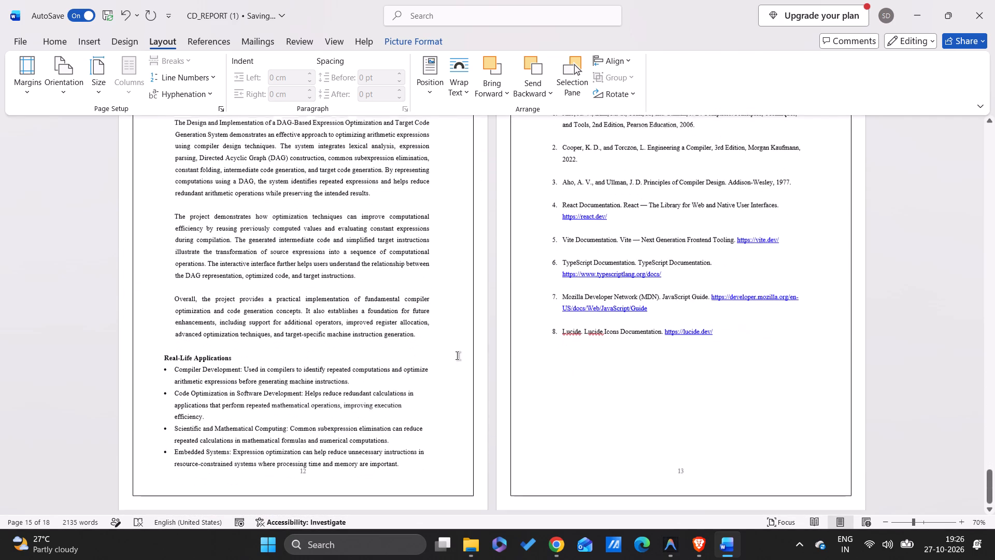
Remove the blank line above the Real-Life Applications heading in Chapter-IV, keeping the period that ends the preceding paragraph.
{"action": "left_click", "coordinate": [209, 346]}
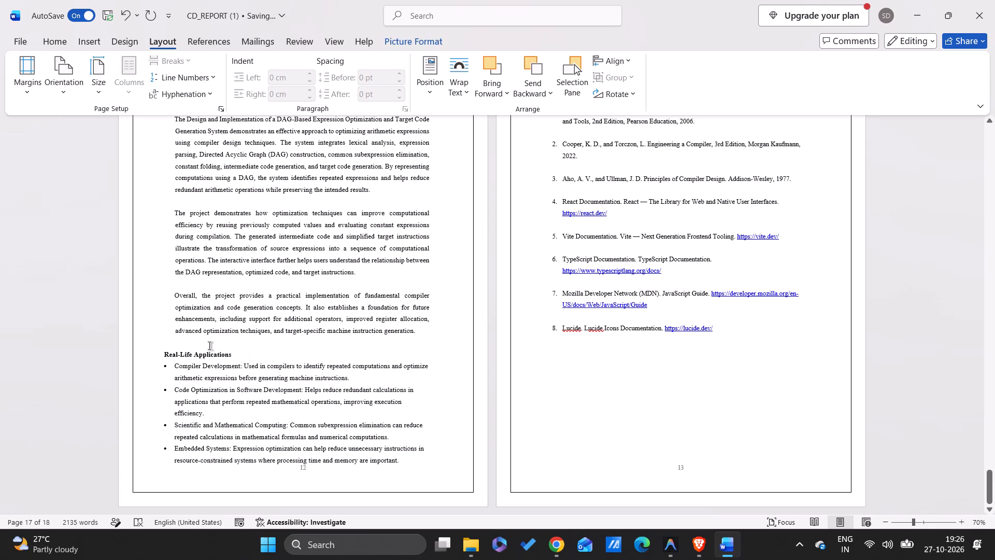
{"action": "key", "text": "BackSpace"}
{"action": "key", "text": "BackSpace"}
{"action": "key", "text": "BackSpace"}
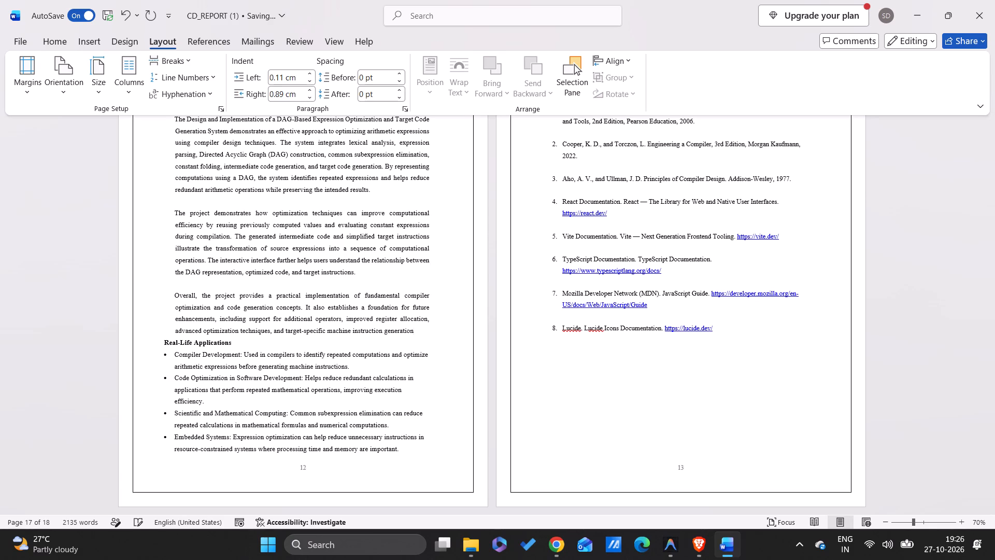
{"action": "key", "text": "period"}
Review the report's pages from the conclusion back through the source code to the table of contents and abstract.
{"action": "scroll", "coordinate": [392, 267], "scroll_direction": "up", "scroll_amount": 1}
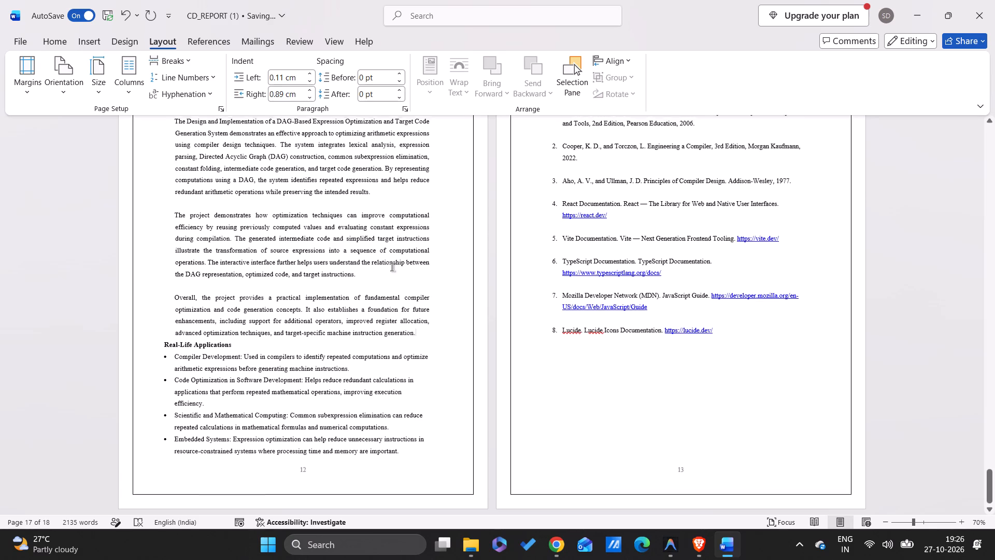
{"action": "scroll", "coordinate": [392, 267], "scroll_direction": "up", "scroll_amount": 1}
{"action": "scroll", "coordinate": [392, 267], "scroll_direction": "down", "scroll_amount": 3}
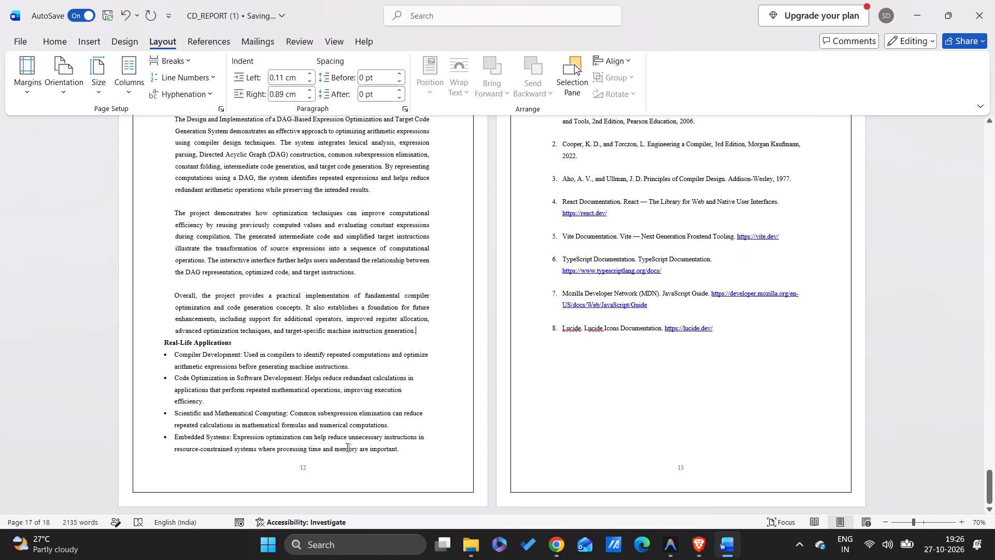
{"action": "scroll", "coordinate": [347, 449], "scroll_direction": "down", "scroll_amount": 1}
{"action": "scroll", "coordinate": [427, 440], "scroll_direction": "up", "scroll_amount": 1}
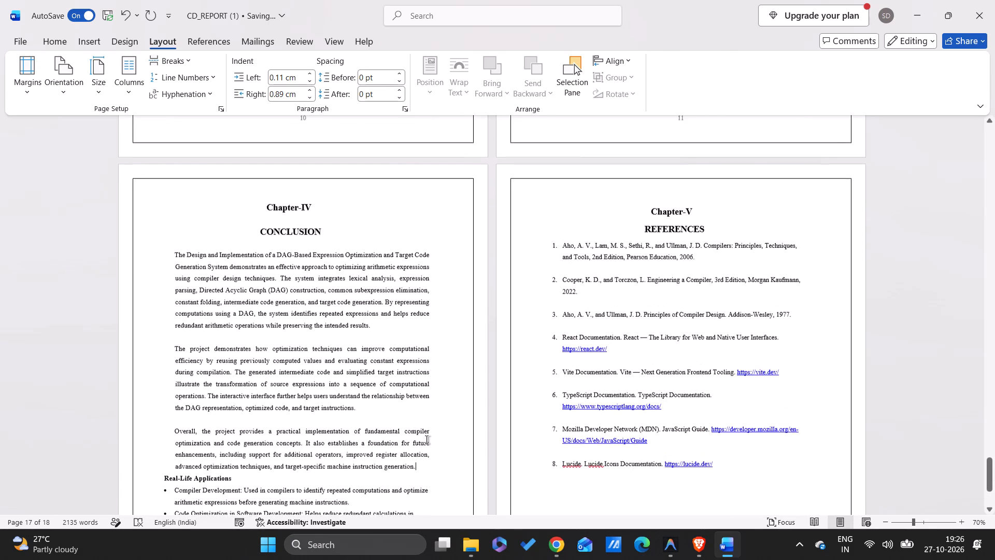
{"action": "scroll", "coordinate": [773, 346], "scroll_direction": "down", "scroll_amount": 4}
{"action": "scroll", "coordinate": [773, 346], "scroll_direction": "up", "scroll_amount": 8}
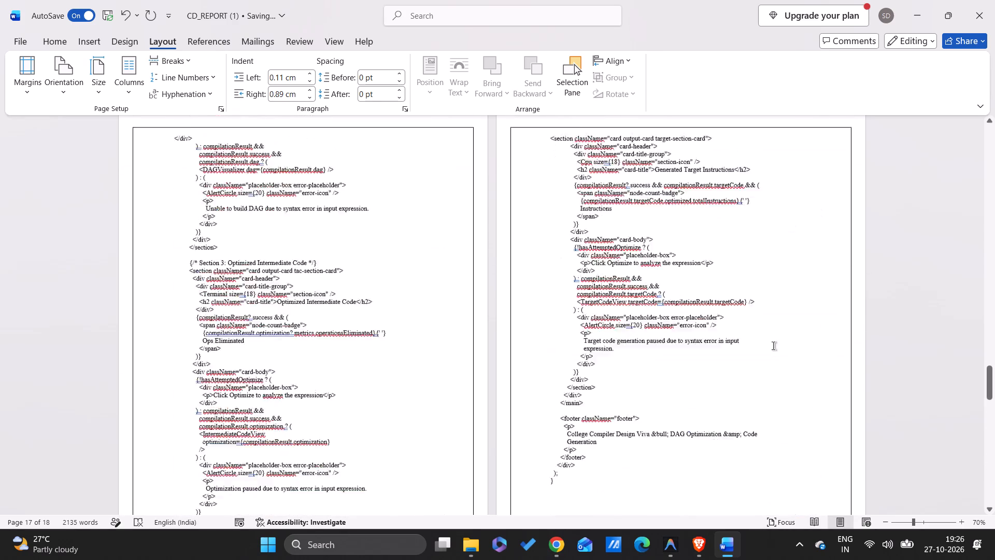
{"action": "scroll", "coordinate": [773, 346], "scroll_direction": "up", "scroll_amount": 7}
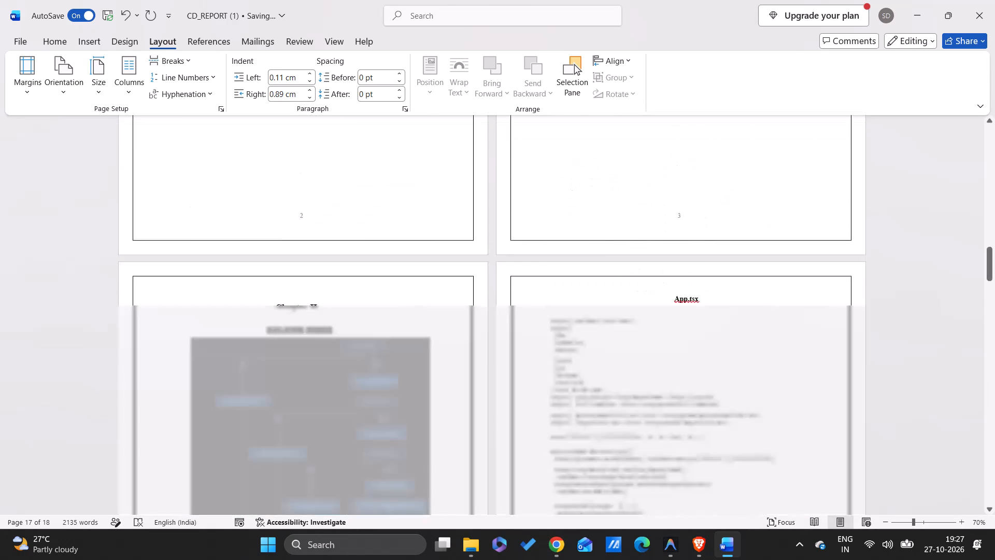
{"action": "scroll", "coordinate": [773, 346], "scroll_direction": "up", "scroll_amount": 2}
{"action": "scroll", "coordinate": [773, 346], "scroll_direction": "down", "scroll_amount": 1}
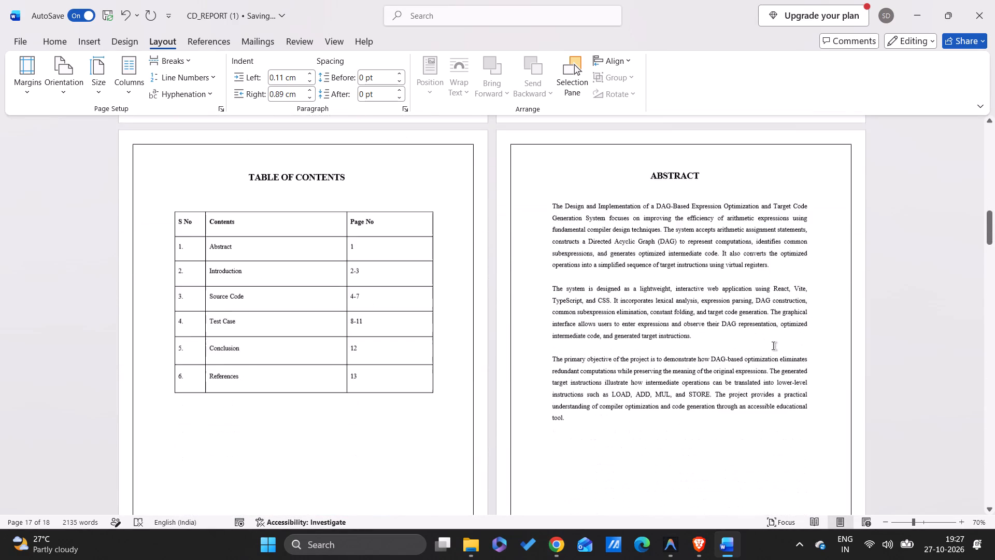
{"action": "scroll", "coordinate": [773, 346], "scroll_direction": "up", "scroll_amount": 4}
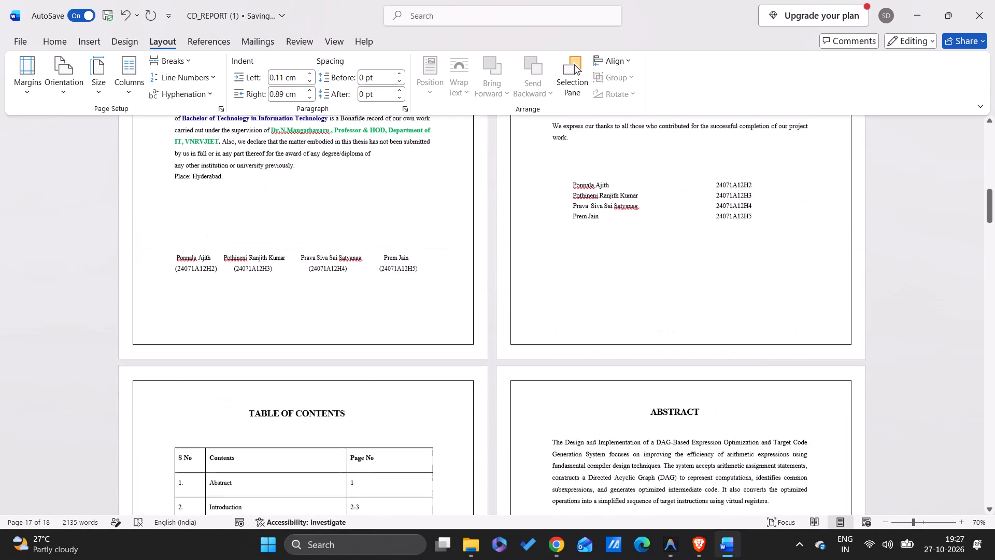
{"action": "scroll", "coordinate": [773, 346], "scroll_direction": "up", "scroll_amount": 1}
{"action": "scroll", "coordinate": [773, 346], "scroll_direction": "down", "scroll_amount": 5}
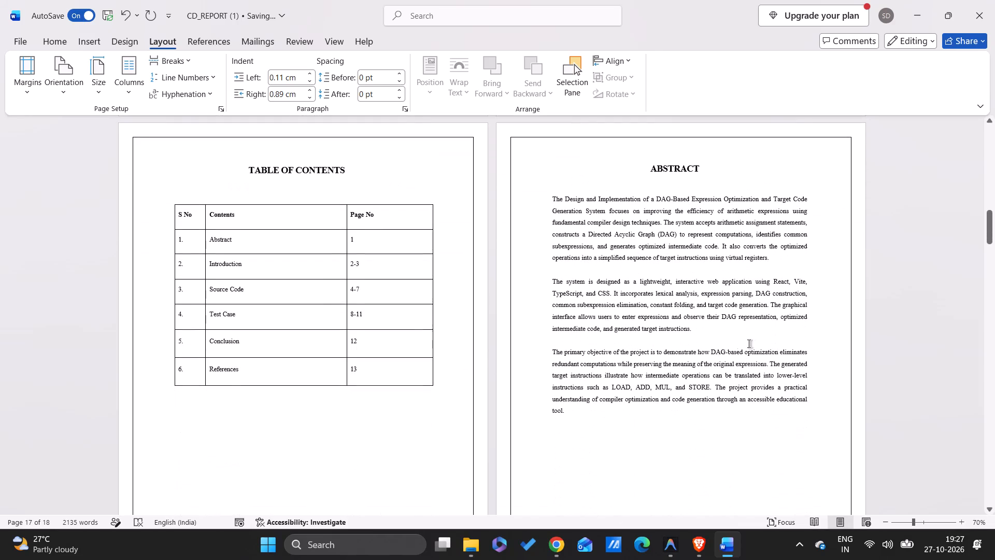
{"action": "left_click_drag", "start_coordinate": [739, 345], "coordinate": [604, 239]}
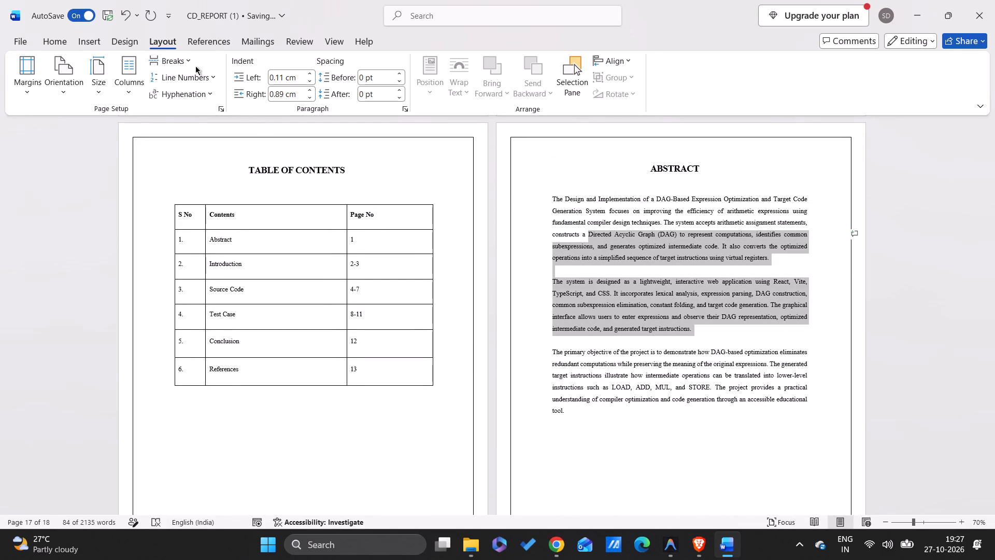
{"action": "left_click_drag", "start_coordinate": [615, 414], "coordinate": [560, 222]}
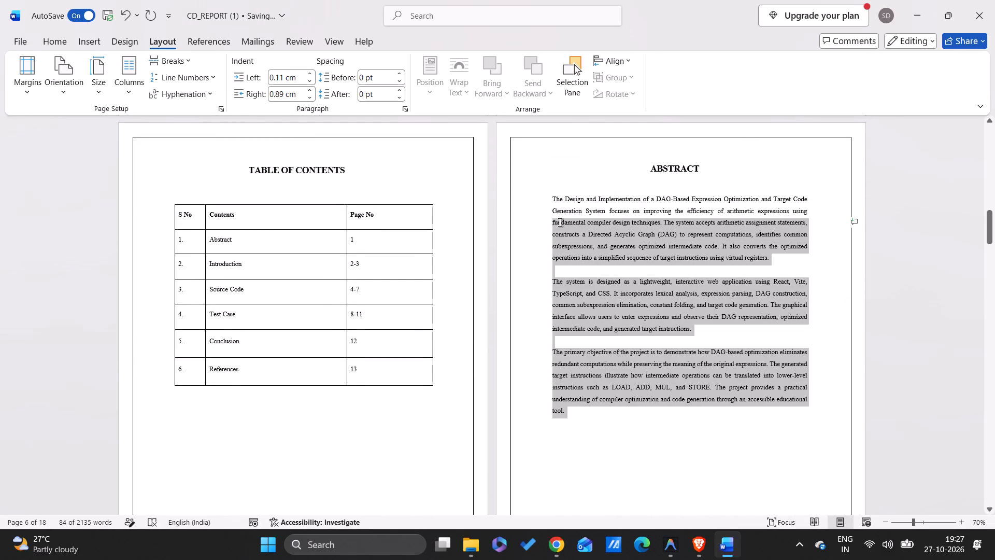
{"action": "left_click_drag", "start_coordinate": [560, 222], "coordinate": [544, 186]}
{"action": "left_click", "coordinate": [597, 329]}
Set the indents of the 1.2 OBJECTIVE body paragraphs to 0.11 cm on the left and 0.89 cm on the right.
{"action": "scroll", "coordinate": [597, 329], "scroll_direction": "down", "scroll_amount": 5}
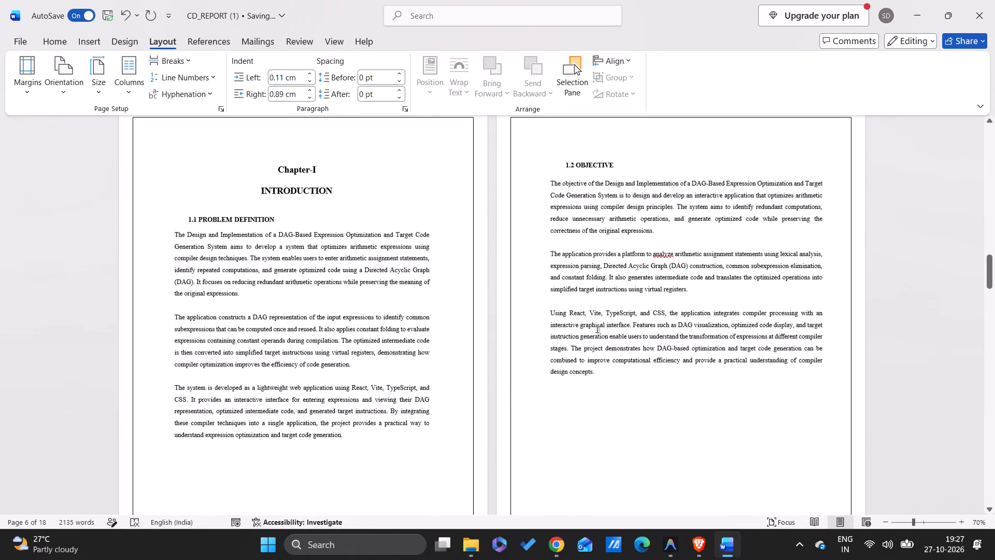
{"action": "left_click_drag", "start_coordinate": [385, 423], "coordinate": [120, 183]}
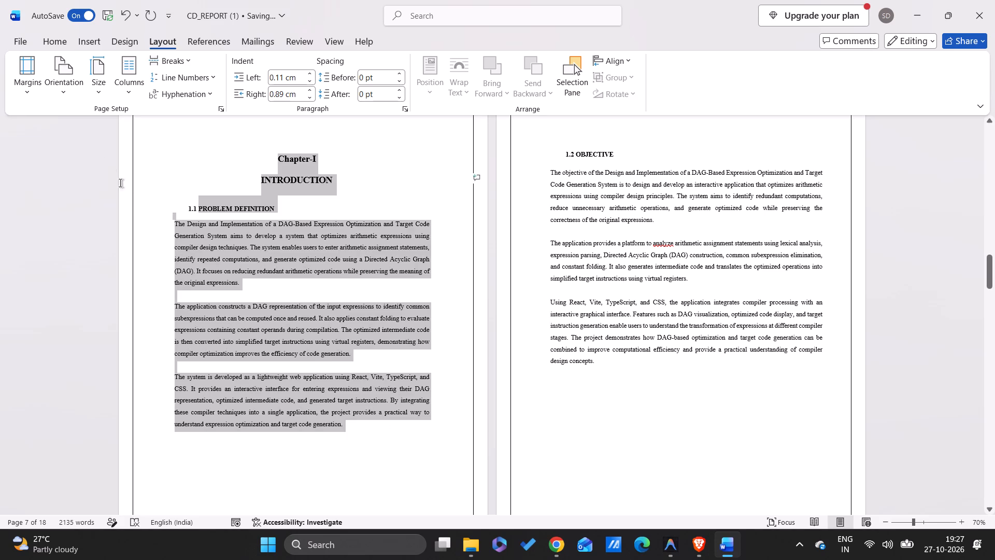
{"action": "left_click_drag", "start_coordinate": [120, 183], "coordinate": [140, 207]}
{"action": "left_click_drag", "start_coordinate": [873, 394], "coordinate": [718, 359]}
{"action": "left_click_drag", "start_coordinate": [718, 359], "coordinate": [574, 203]}
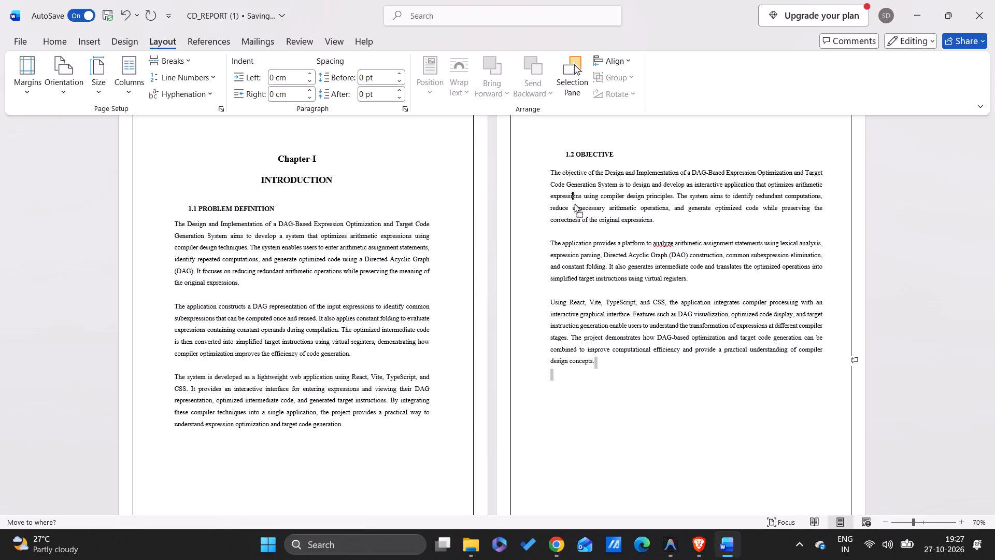
{"action": "left_click_drag", "start_coordinate": [574, 203], "coordinate": [666, 395]}
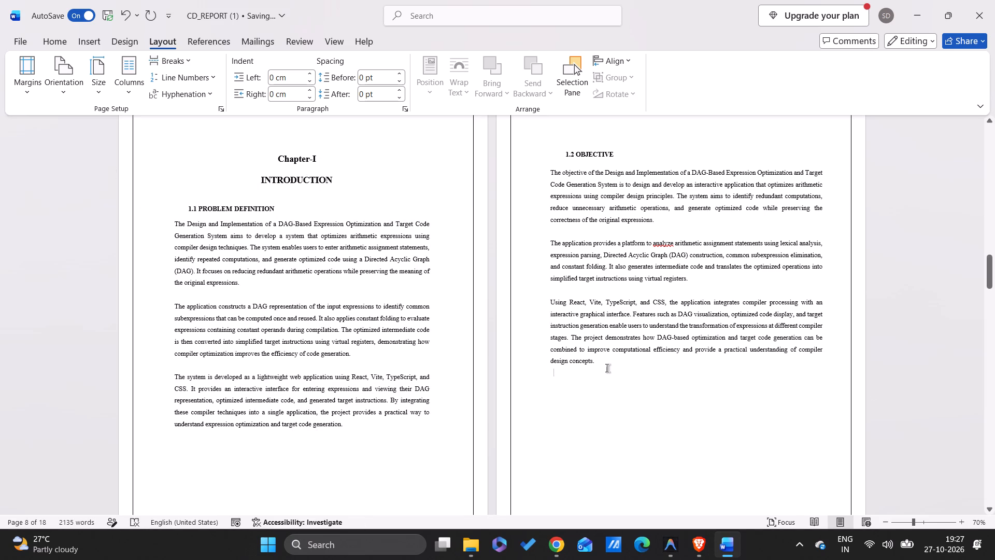
{"action": "left_click_drag", "start_coordinate": [607, 368], "coordinate": [551, 182]}
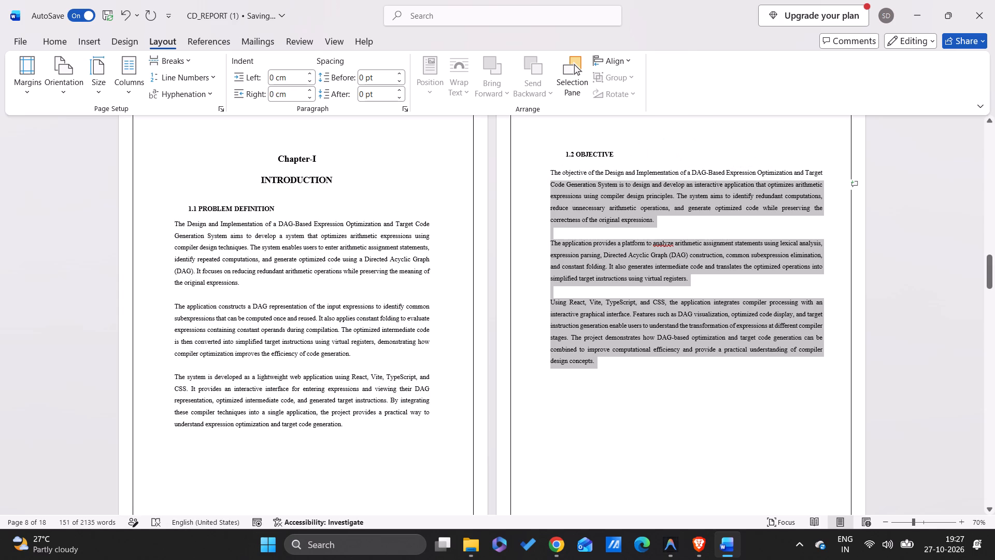
{"action": "left_click", "coordinate": [294, 79]}
{"action": "type", "text": "0.11"}
{"action": "left_click", "coordinate": [292, 89]}
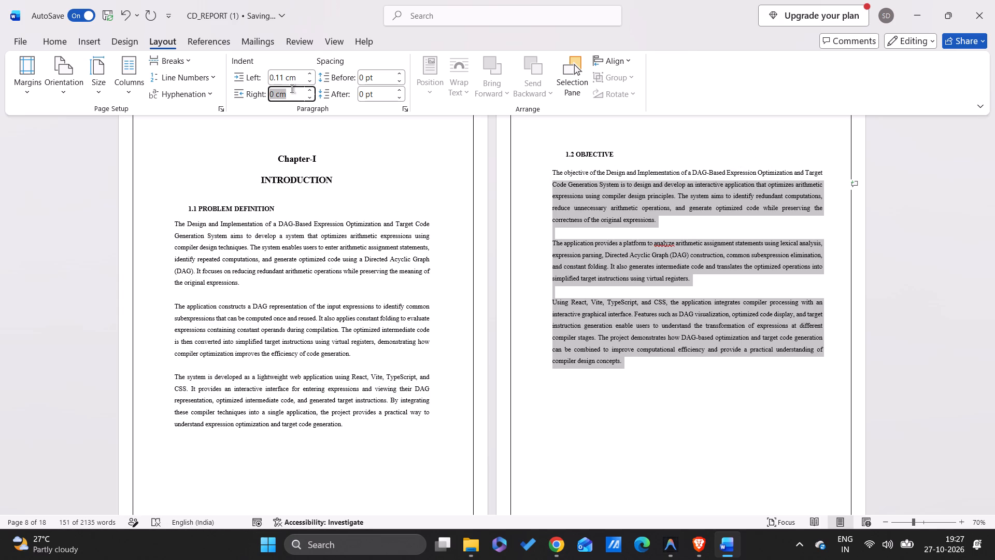
{"action": "type", "text": "0."}
{"action": "key", "text": "8"}
{"action": "key", "text": "Return"}
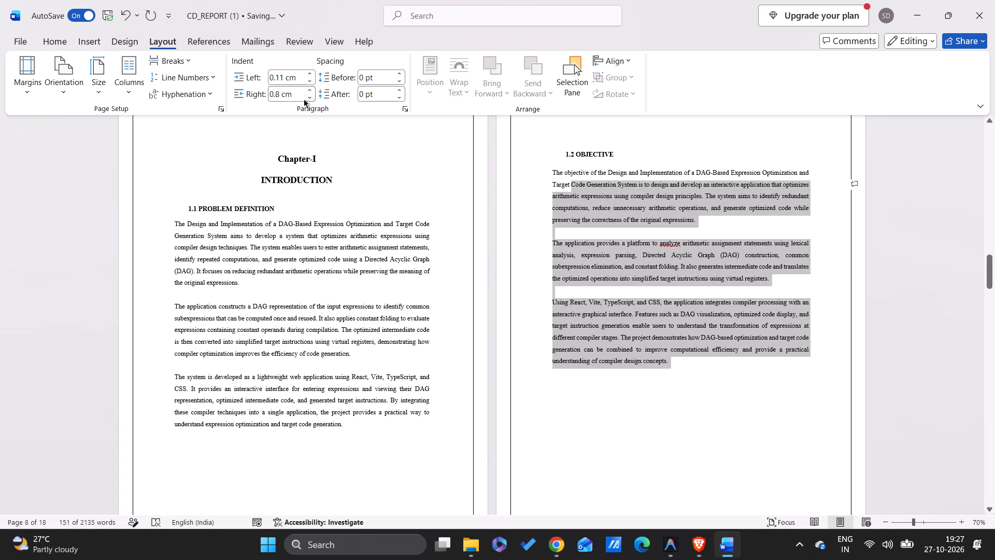
{"action": "left_click", "coordinate": [280, 92]}
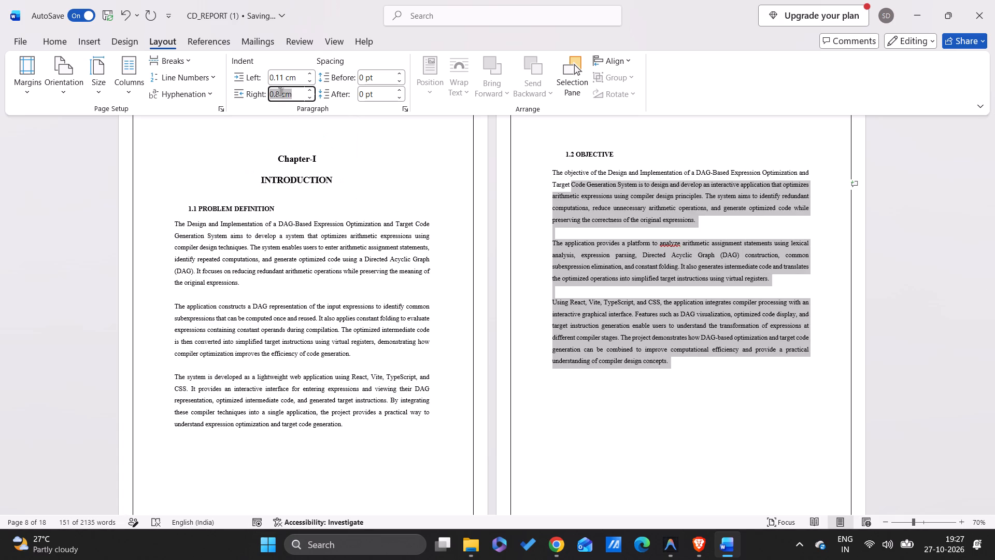
{"action": "left_click", "coordinate": [280, 92]}
{"action": "key", "text": "9"}
{"action": "key", "text": "Return"}
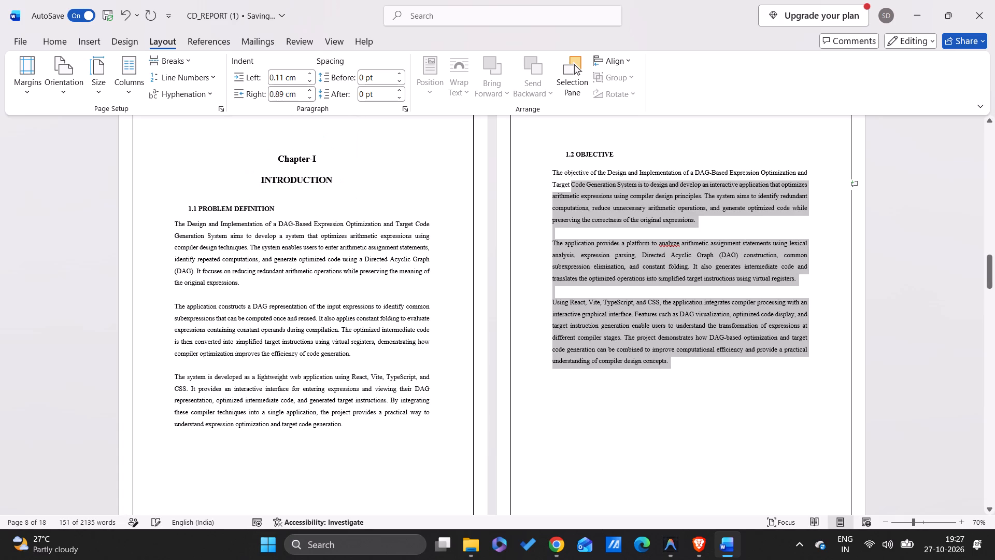
{"action": "left_click", "coordinate": [676, 311]}
Review paragraph alignment across the source code, front matter, Chapter-IV conclusion and Chapter-V references pages.
{"action": "scroll", "coordinate": [604, 366], "scroll_direction": "down", "scroll_amount": 4}
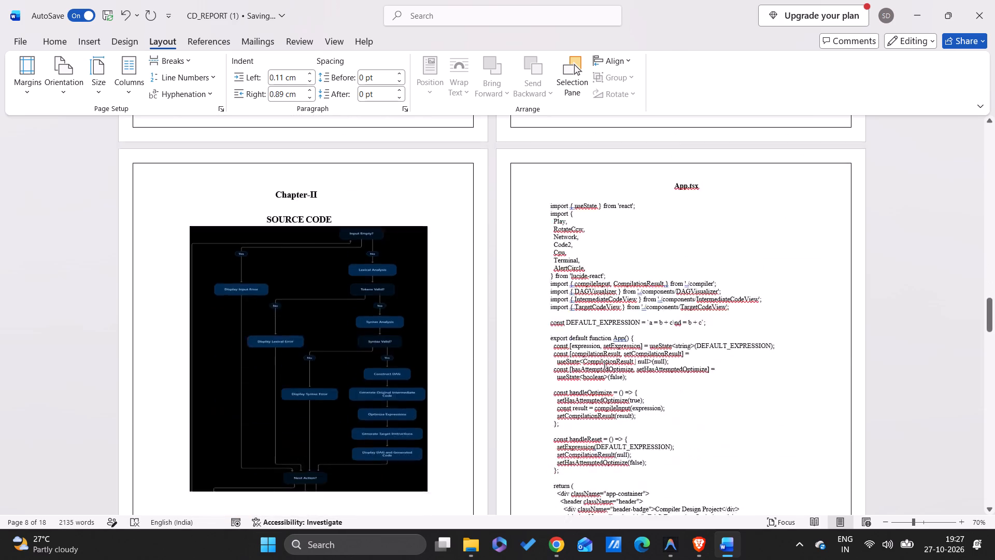
{"action": "scroll", "coordinate": [604, 366], "scroll_direction": "down", "scroll_amount": 1}
{"action": "scroll", "coordinate": [604, 366], "scroll_direction": "up", "scroll_amount": 7}
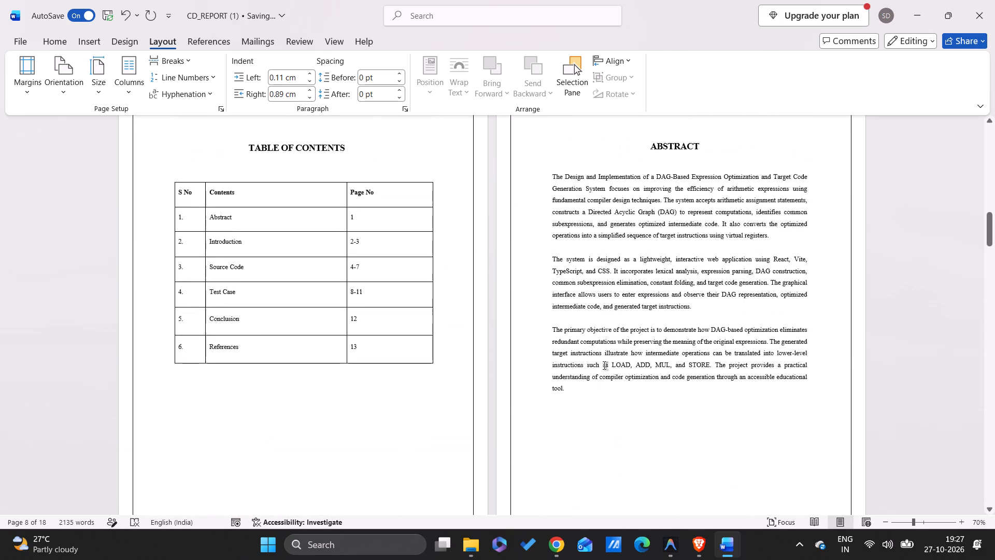
{"action": "scroll", "coordinate": [604, 366], "scroll_direction": "down", "scroll_amount": 8}
{"action": "scroll", "coordinate": [604, 366], "scroll_direction": "up", "scroll_amount": 6}
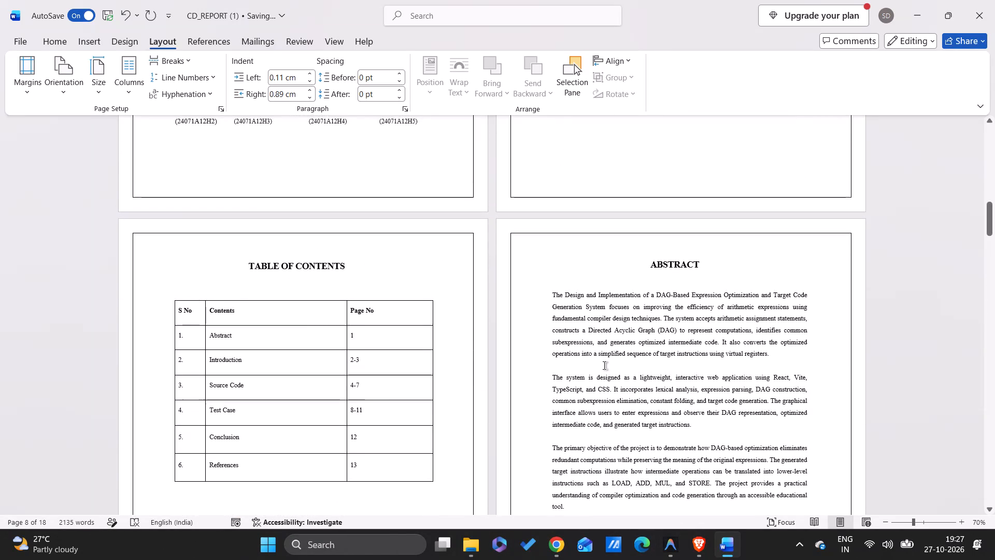
{"action": "scroll", "coordinate": [604, 366], "scroll_direction": "up", "scroll_amount": 4}
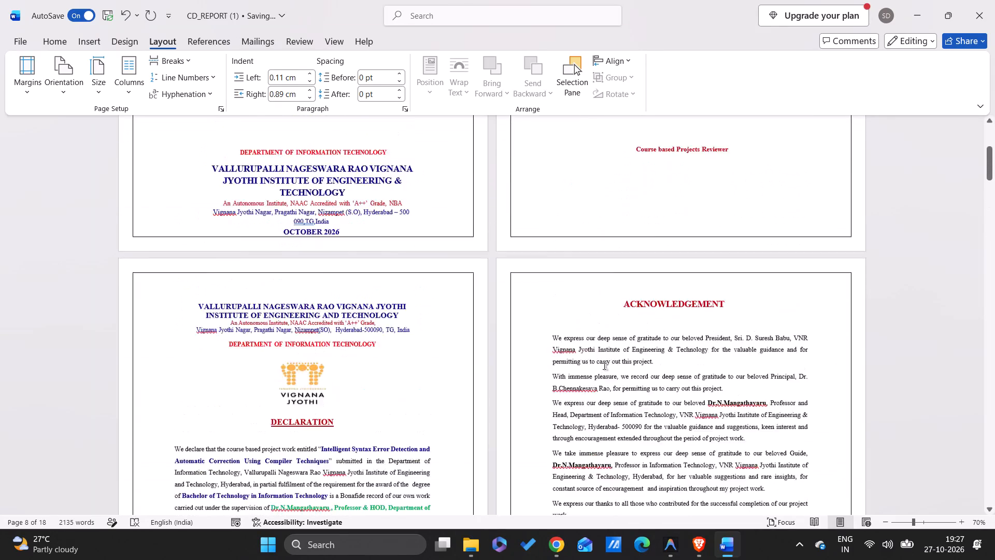
{"action": "scroll", "coordinate": [604, 366], "scroll_direction": "up", "scroll_amount": 1}
{"action": "scroll", "coordinate": [604, 366], "scroll_direction": "down", "scroll_amount": 13}
{"action": "scroll", "coordinate": [604, 366], "scroll_direction": "up", "scroll_amount": 1}
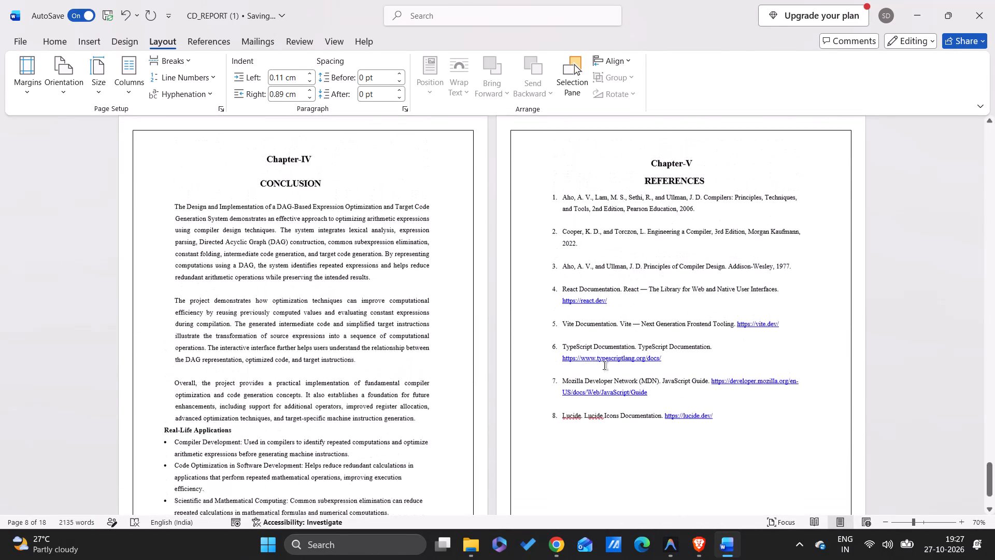
{"action": "scroll", "coordinate": [604, 366], "scroll_direction": "up", "scroll_amount": 1}
{"action": "scroll", "coordinate": [604, 366], "scroll_direction": "down", "scroll_amount": 1}
{"action": "left_click_drag", "start_coordinate": [403, 356], "coordinate": [300, 266]}
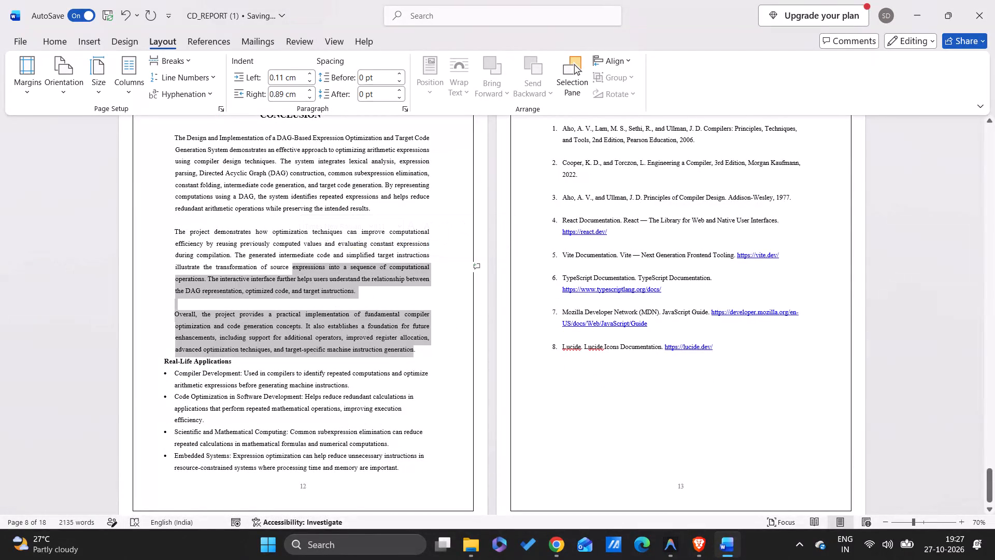
{"action": "left_click_drag", "start_coordinate": [776, 391], "coordinate": [623, 185]}
Review the layout from the references back through the source code to the table of contents, abstract and Chapter-I pages.
{"action": "scroll", "coordinate": [623, 185], "scroll_direction": "up", "scroll_amount": 1}
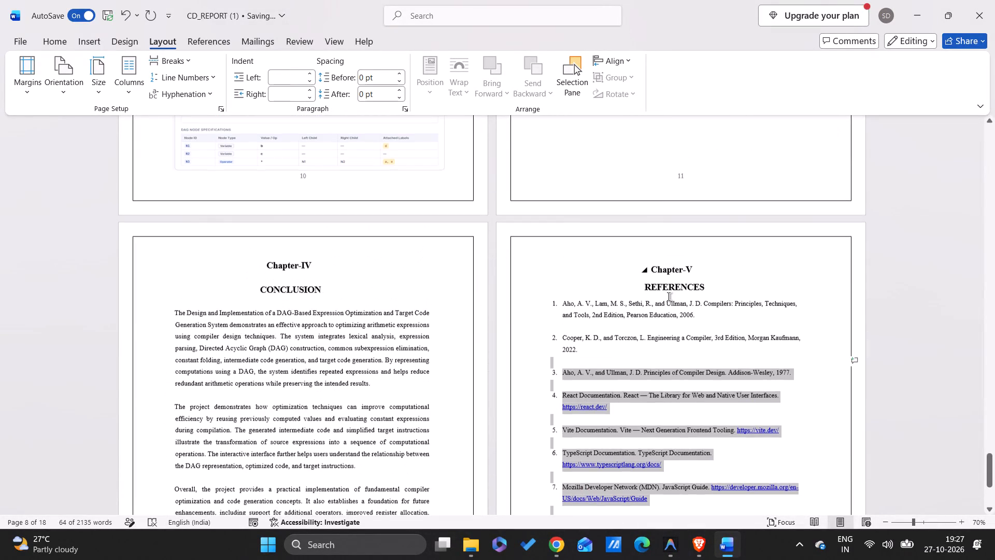
{"action": "scroll", "coordinate": [669, 297], "scroll_direction": "up", "scroll_amount": 6}
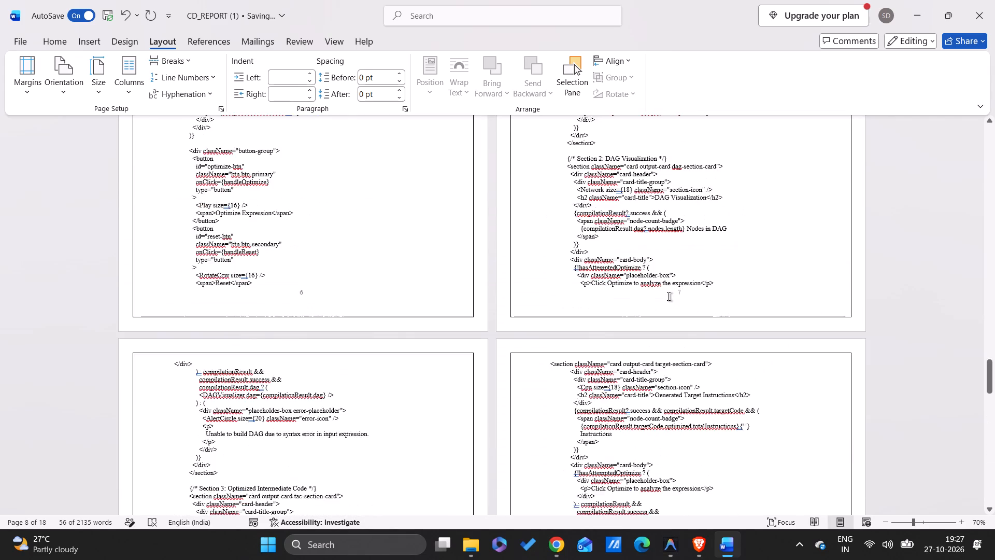
{"action": "scroll", "coordinate": [669, 297], "scroll_direction": "up", "scroll_amount": 6}
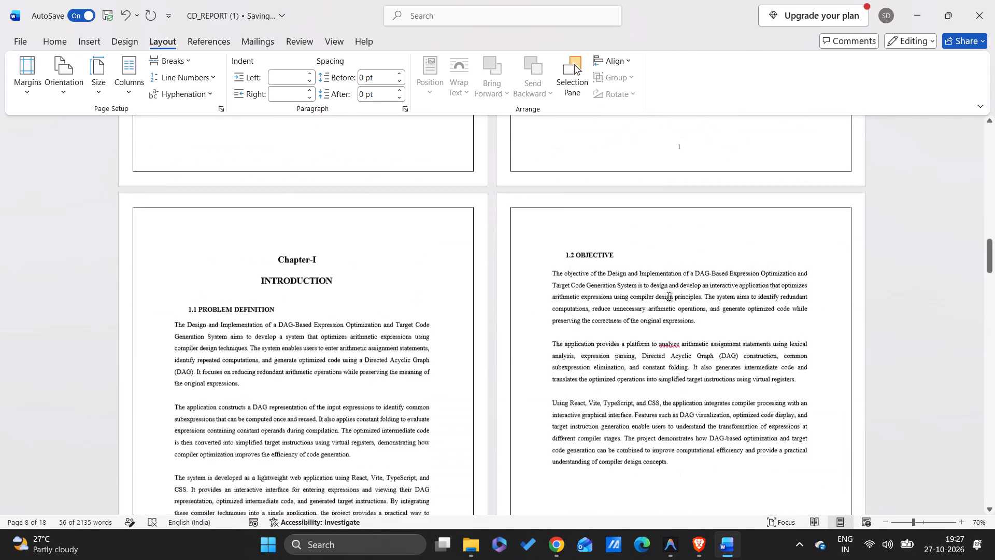
{"action": "scroll", "coordinate": [669, 297], "scroll_direction": "up", "scroll_amount": 2}
{"action": "scroll", "coordinate": [669, 297], "scroll_direction": "down", "scroll_amount": 3}
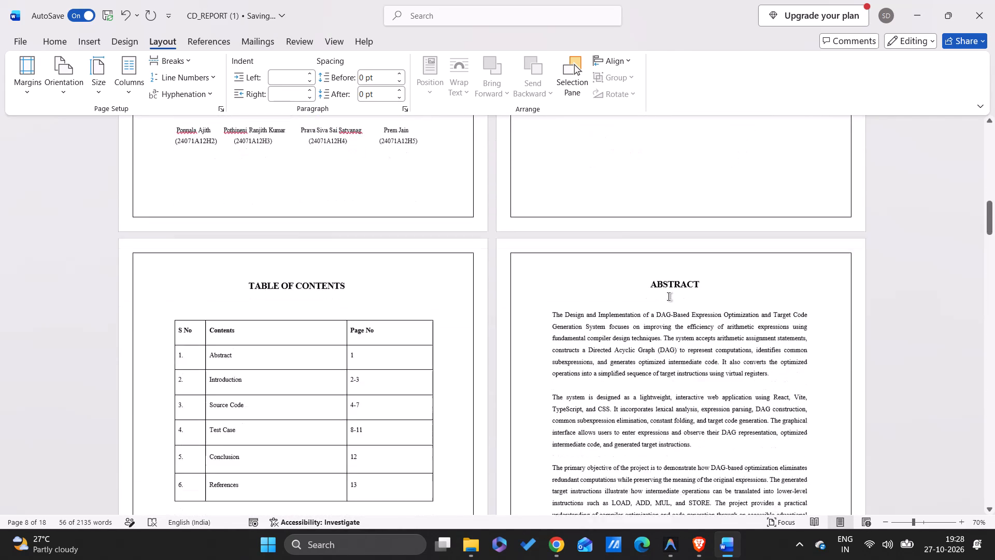
{"action": "scroll", "coordinate": [669, 297], "scroll_direction": "down", "scroll_amount": 5}
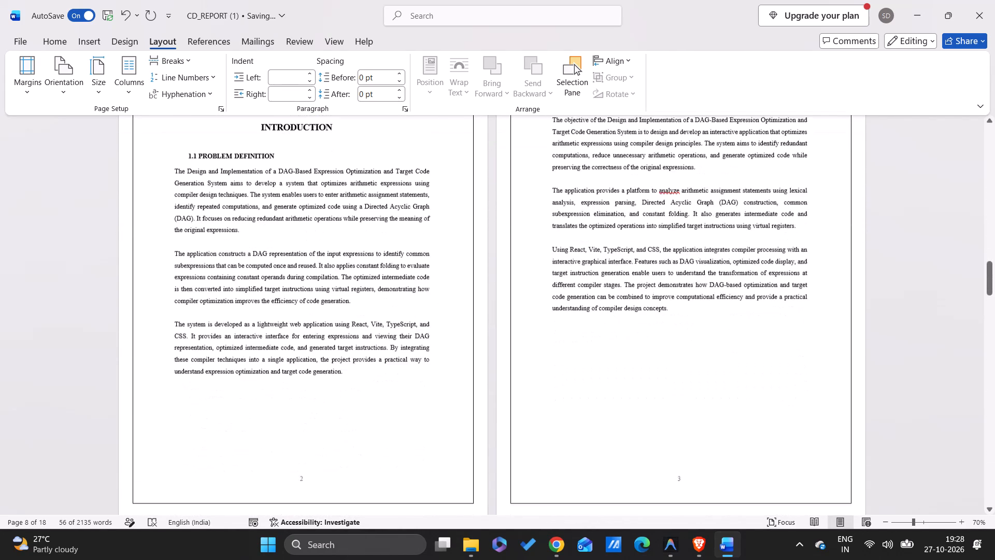
Remove the blank lines at the top of the Chapter-I INTRODUCTION and 1.2 OBJECTIVE pages, above their headings.
{"action": "scroll", "coordinate": [669, 297], "scroll_direction": "up", "scroll_amount": 3}
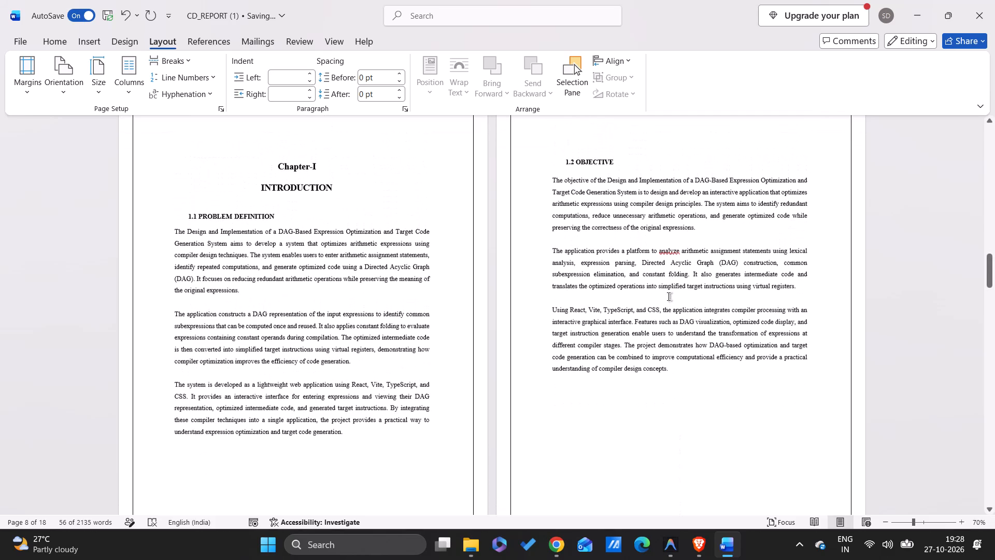
{"action": "scroll", "coordinate": [669, 297], "scroll_direction": "up", "scroll_amount": 1}
{"action": "left_click", "coordinate": [313, 181]}
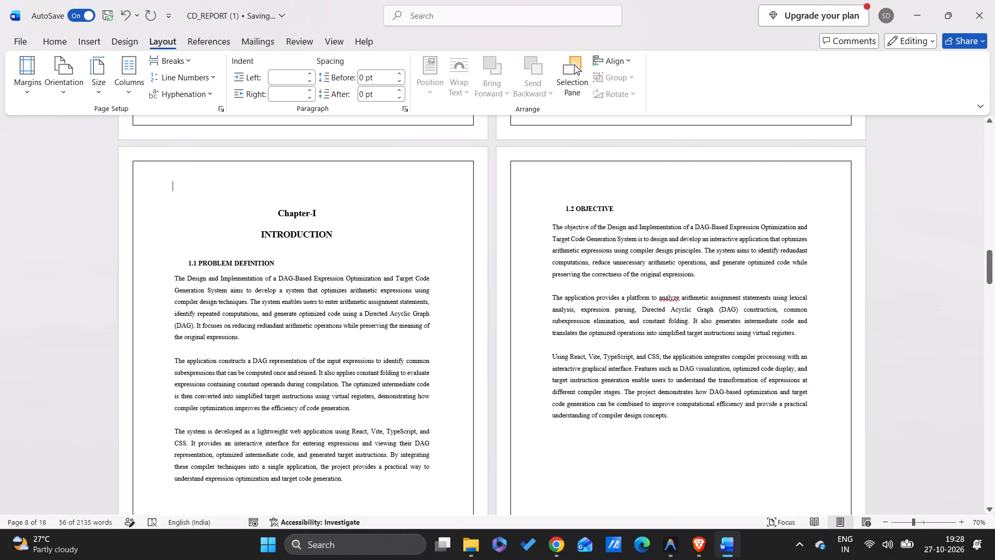
{"action": "key", "text": "BackSpace"}
{"action": "key", "text": "BackSpace"}
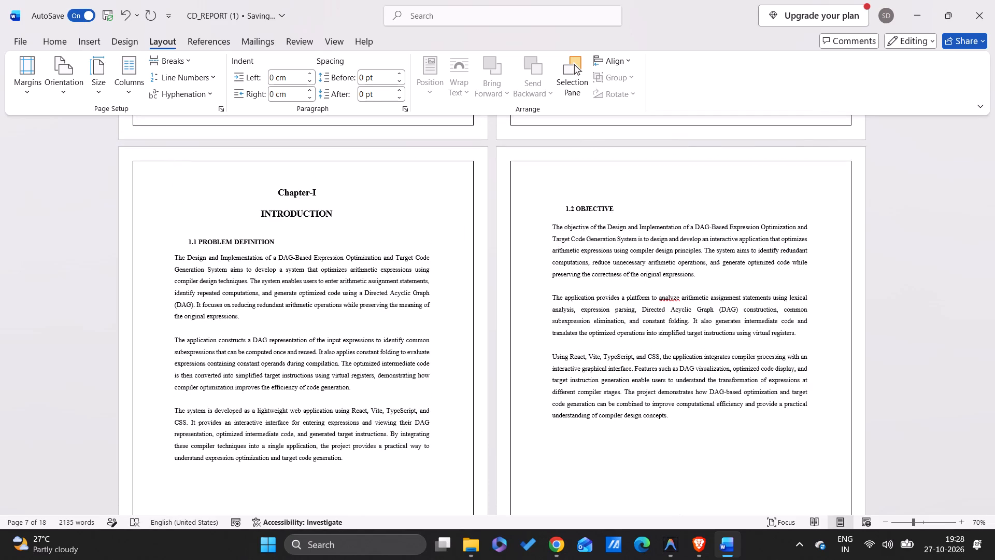
{"action": "left_click", "coordinate": [622, 189]}
{"action": "key", "text": "BackSpace"}
Delete a blank line above the Chapter-II heading on the SOURCE CODE page.
{"action": "scroll", "coordinate": [678, 351], "scroll_direction": "down", "scroll_amount": 7}
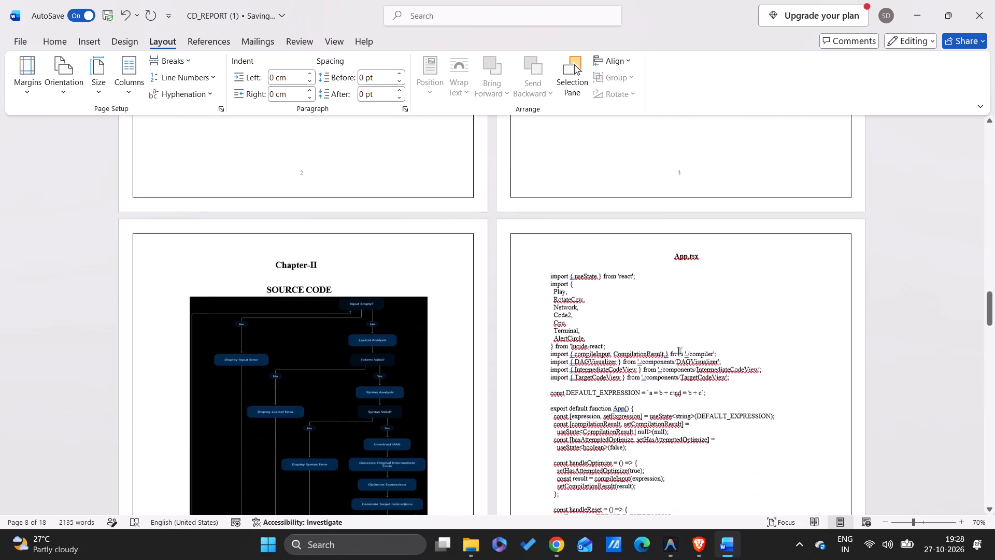
{"action": "scroll", "coordinate": [678, 351], "scroll_direction": "down", "scroll_amount": 1}
{"action": "scroll", "coordinate": [678, 351], "scroll_direction": "up", "scroll_amount": 1}
{"action": "left_click_drag", "start_coordinate": [361, 355], "coordinate": [354, 355]}
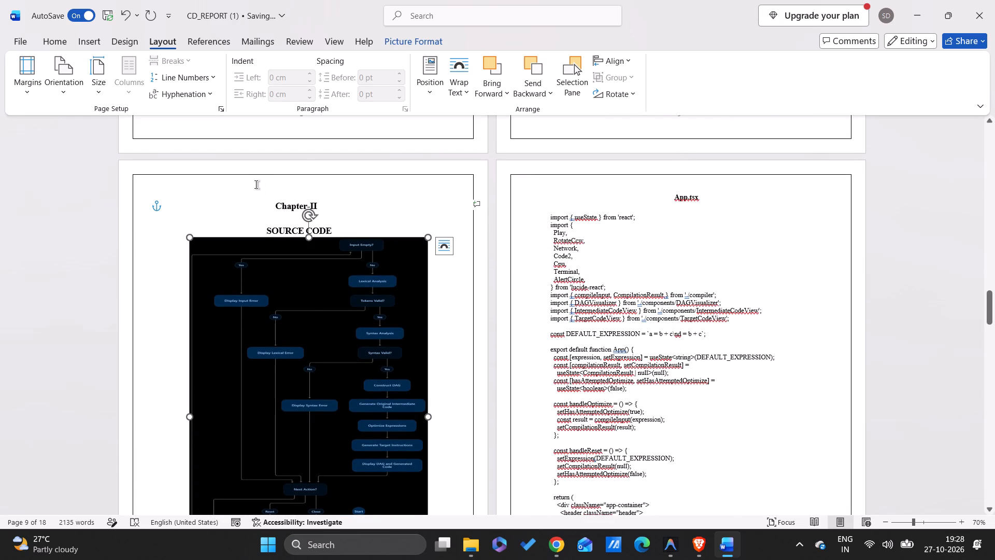
{"action": "left_click", "coordinate": [256, 185]}
{"action": "key", "text": "BackSpace"}
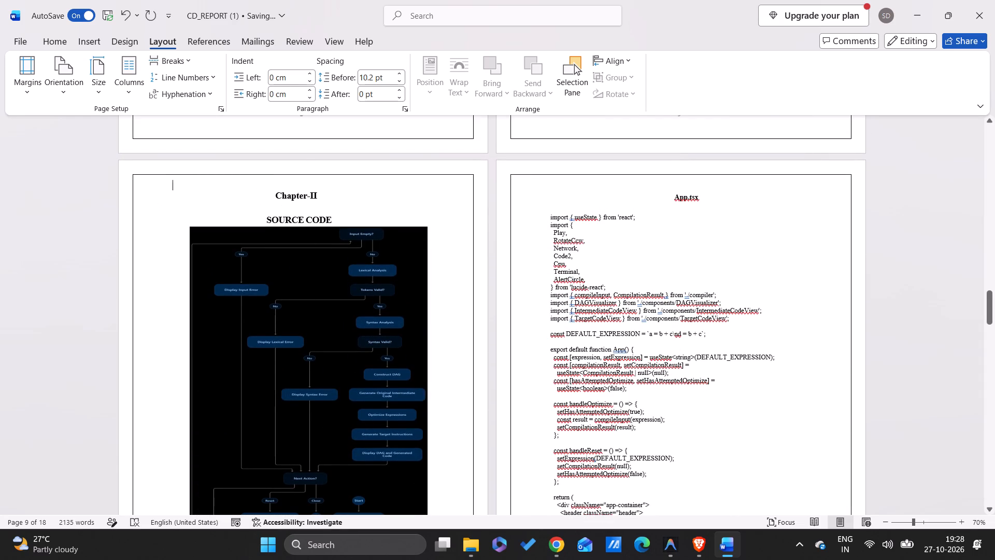
Move the flowchart image below the SOURCE CODE heading slightly left so it is centred on the page.
{"action": "left_click_drag", "start_coordinate": [327, 268], "coordinate": [326, 275]}
{"action": "scroll", "coordinate": [326, 275], "scroll_direction": "left", "scroll_amount": 1}
{"action": "scroll", "coordinate": [326, 275], "scroll_direction": "down", "scroll_amount": 1}
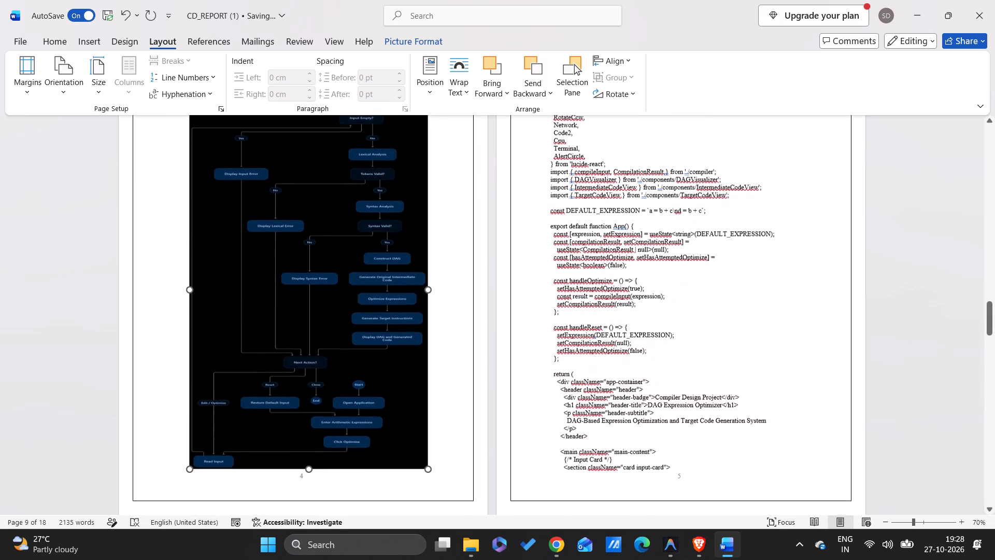
{"action": "scroll", "coordinate": [306, 412], "scroll_direction": "up", "scroll_amount": 1}
{"action": "left_click_drag", "start_coordinate": [306, 412], "coordinate": [298, 411]}
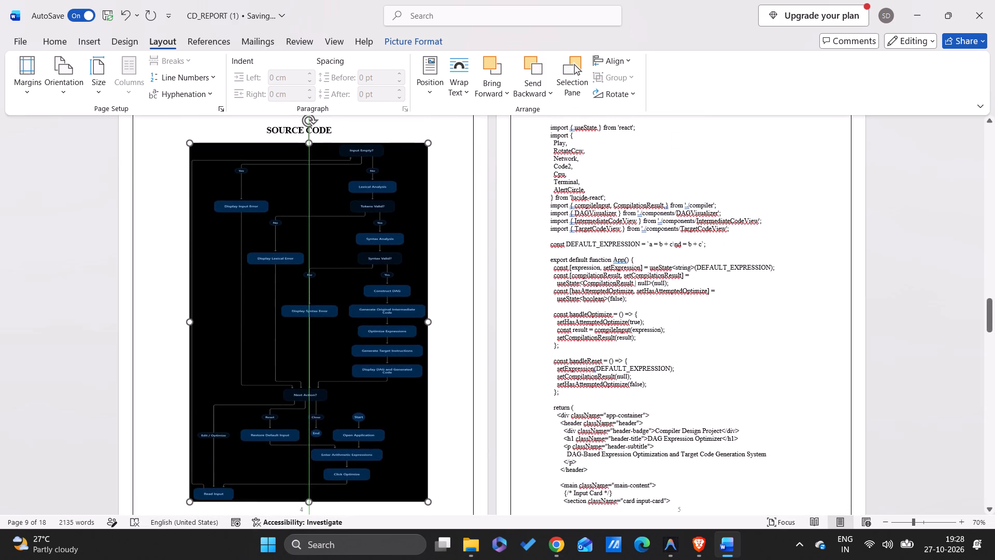
{"action": "left_click_drag", "start_coordinate": [298, 411], "coordinate": [300, 412]}
{"action": "scroll", "coordinate": [300, 412], "scroll_direction": "down", "scroll_amount": 1}
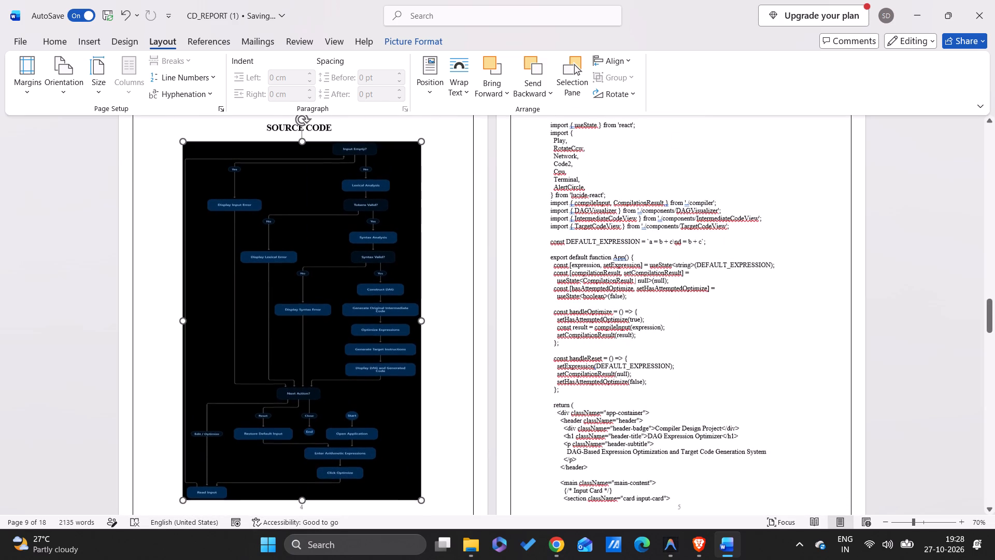
Stretch the flowchart image's top edge up to just below the SOURCE CODE heading and check its fit on the page.
{"action": "scroll", "coordinate": [298, 356], "scroll_direction": "up", "scroll_amount": 1}
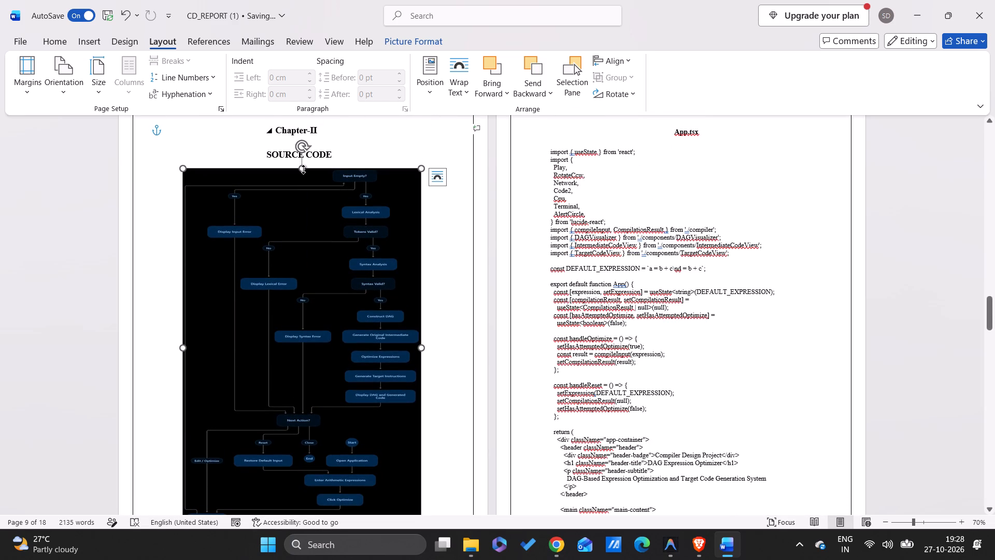
{"action": "left_click_drag", "start_coordinate": [303, 169], "coordinate": [304, 161]}
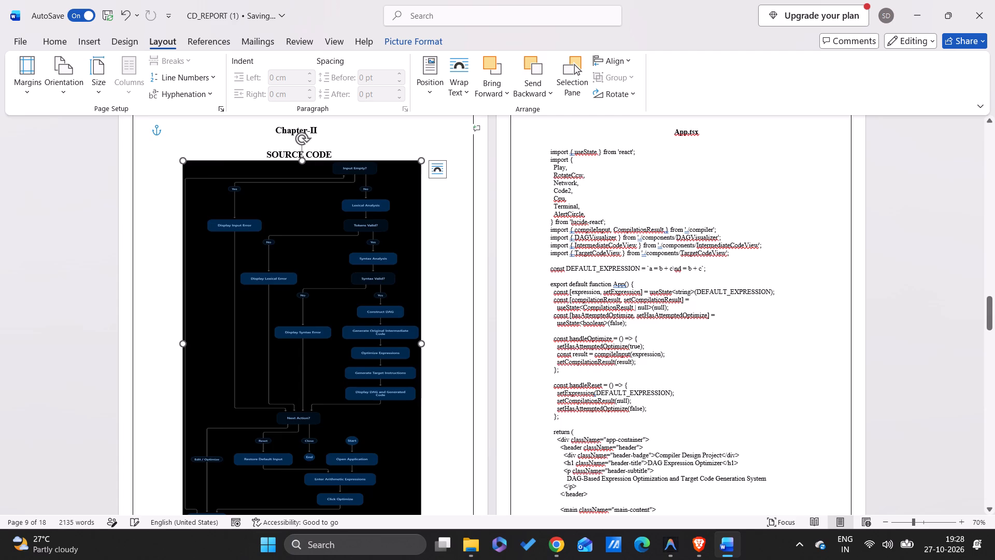
{"action": "scroll", "coordinate": [351, 252], "scroll_direction": "down", "scroll_amount": 1}
{"action": "scroll", "coordinate": [351, 252], "scroll_direction": "up", "scroll_amount": 1}
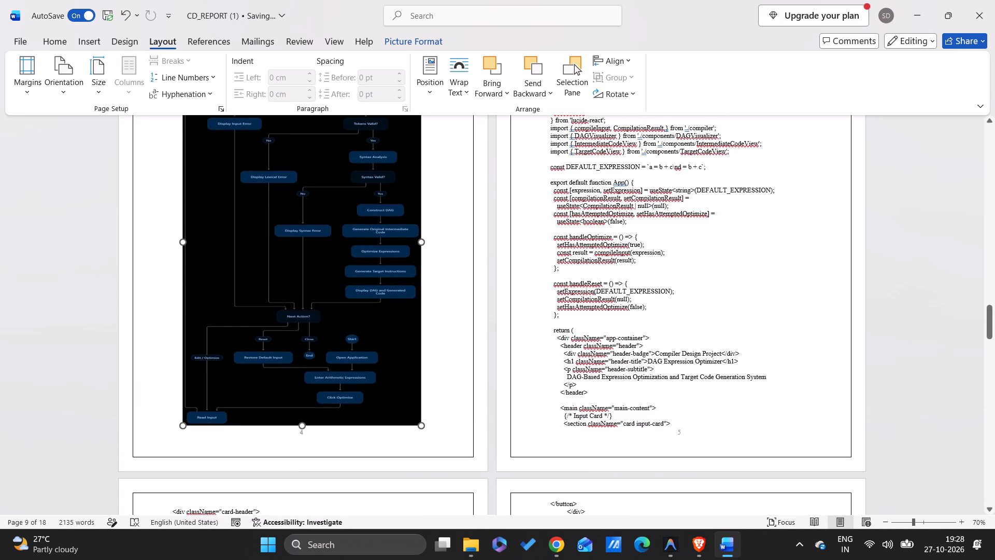
{"action": "scroll", "coordinate": [310, 332], "scroll_direction": "up", "scroll_amount": 4, "text": "ctrl"}
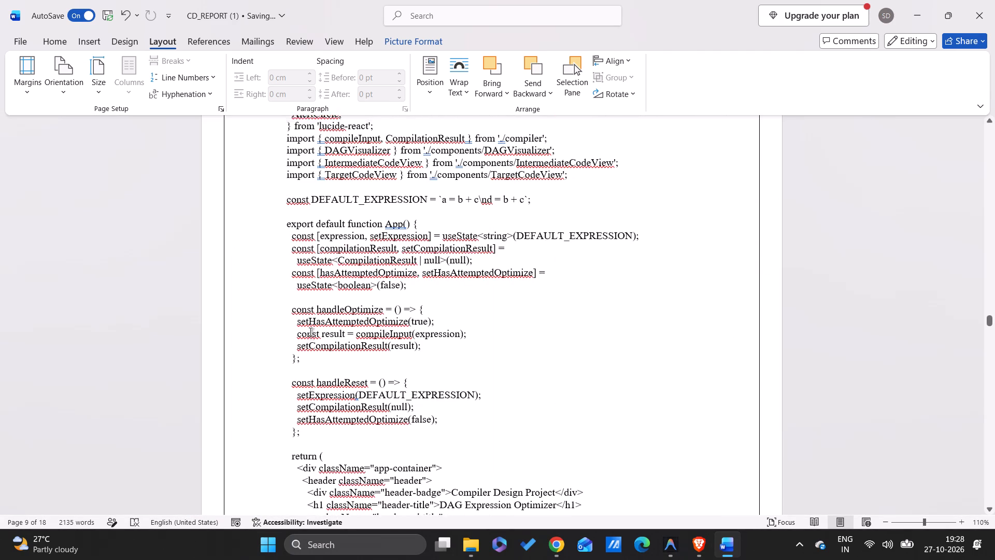
Check how the flowchart image sits on the SOURCE CODE page, and look back through the report up to its title page.
{"action": "scroll", "coordinate": [310, 332], "scroll_direction": "up", "scroll_amount": 1}
{"action": "scroll", "coordinate": [564, 285], "scroll_direction": "up", "scroll_amount": 1}
{"action": "scroll", "coordinate": [564, 285], "scroll_direction": "down", "scroll_amount": 3}
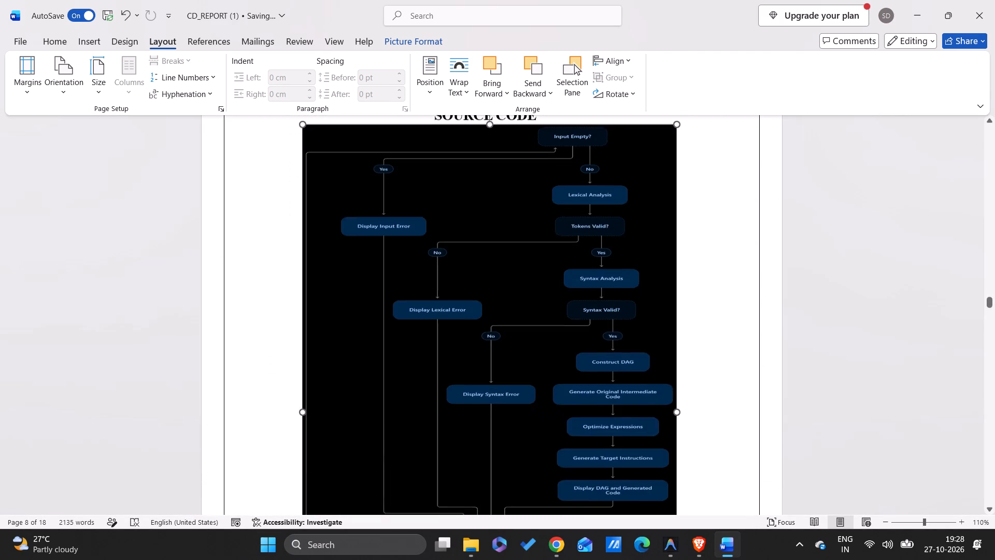
{"action": "scroll", "coordinate": [564, 285], "scroll_direction": "down", "scroll_amount": 1}
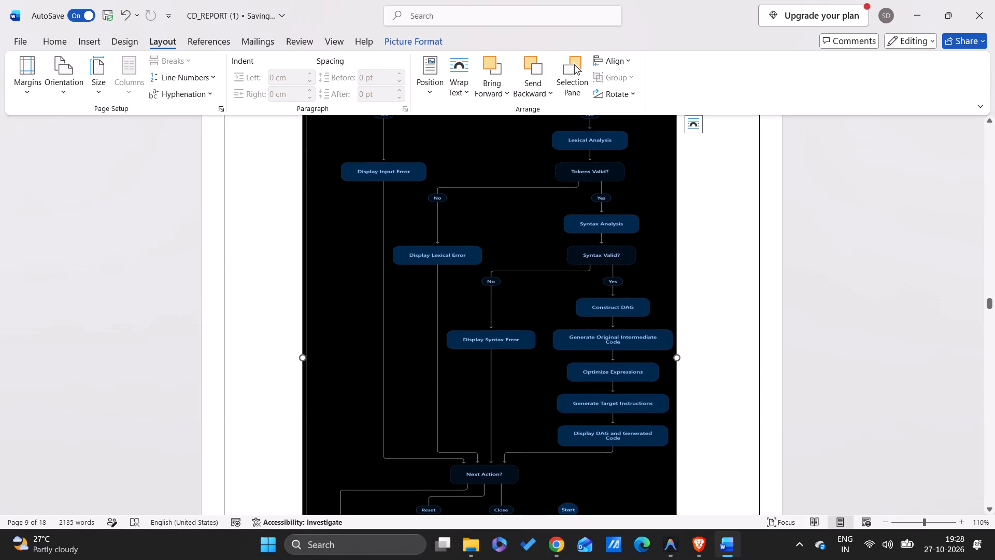
{"action": "scroll", "coordinate": [564, 285], "scroll_direction": "down", "scroll_amount": 1}
{"action": "scroll", "coordinate": [564, 285], "scroll_direction": "up", "scroll_amount": 1}
{"action": "scroll", "coordinate": [733, 292], "scroll_direction": "up", "scroll_amount": 1}
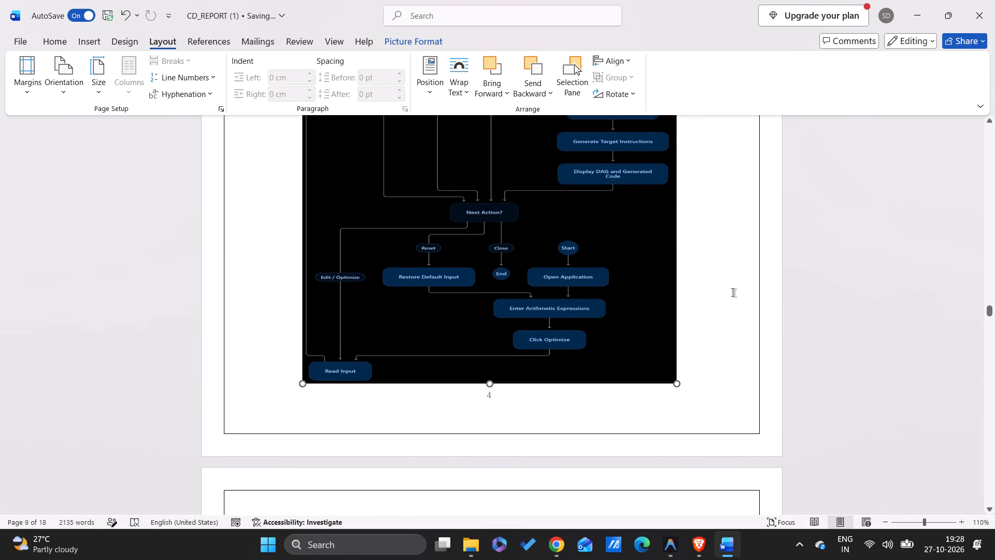
{"action": "scroll", "coordinate": [733, 292], "scroll_direction": "up", "scroll_amount": 9}
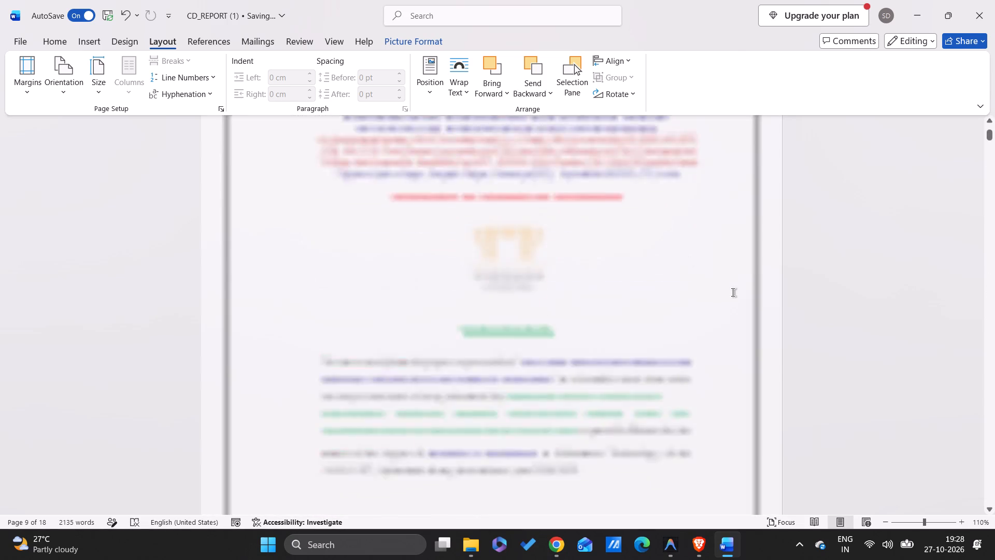
{"action": "scroll", "coordinate": [733, 292], "scroll_direction": "up", "scroll_amount": 2}
{"action": "scroll", "coordinate": [733, 292], "scroll_direction": "down", "scroll_amount": 1}
{"action": "scroll", "coordinate": [733, 292], "scroll_direction": "up", "scroll_amount": 1}
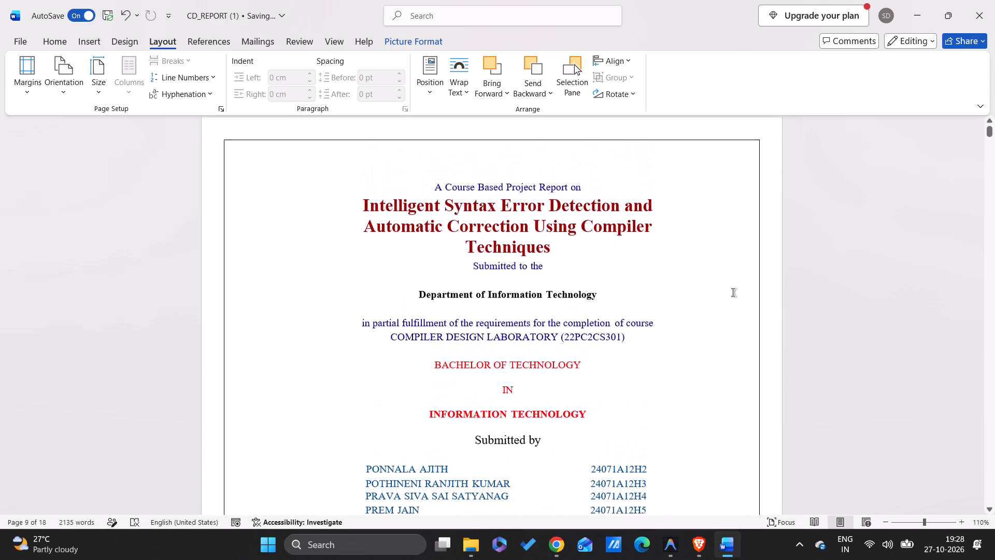
{"action": "left_click", "coordinate": [552, 555]}
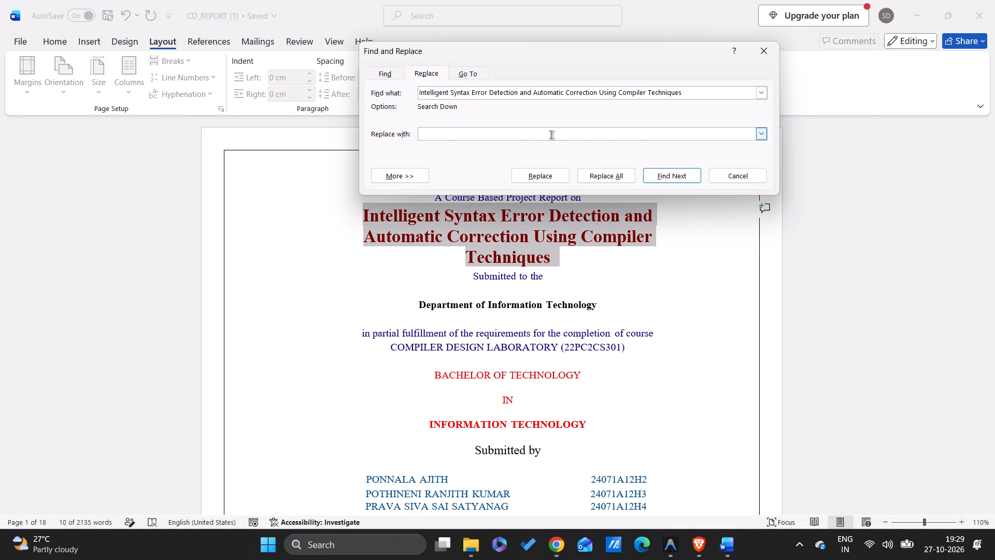
{"action": "key", "text": "ctrl+v"}
Replace all occurrences of the old project title throughout the document, close Find and Replace, and return to the title page.
{"action": "left_click", "coordinate": [592, 172]}
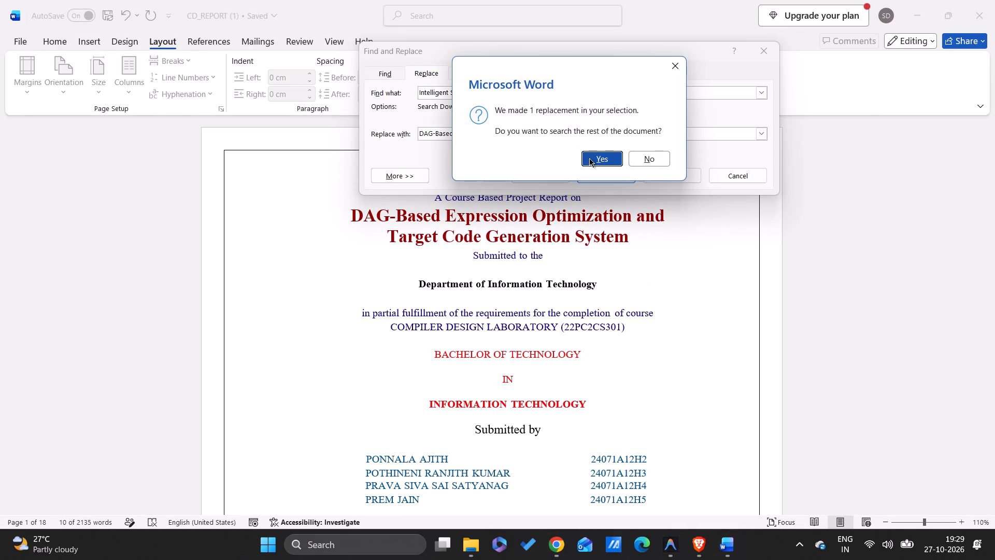
{"action": "left_click", "coordinate": [589, 158]}
{"action": "left_click", "coordinate": [605, 165]}
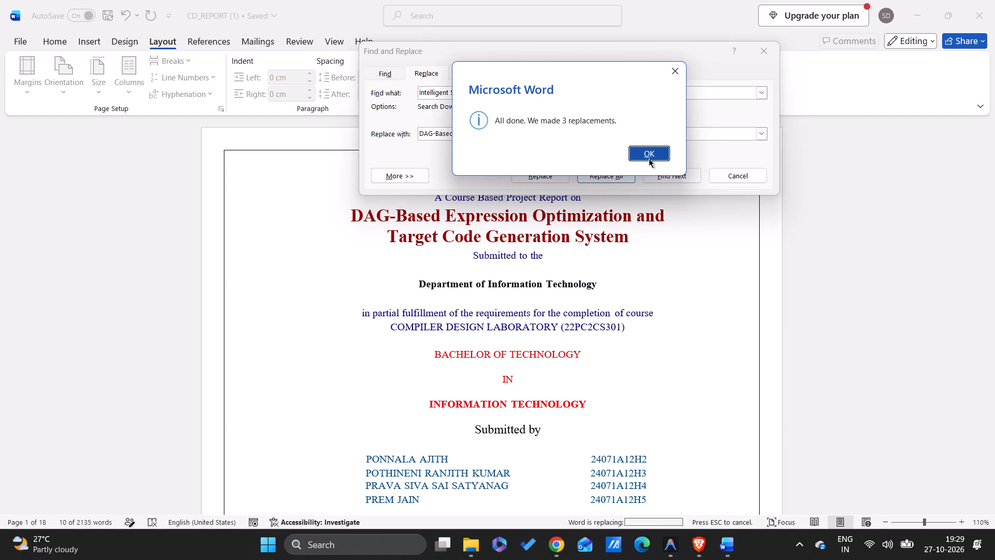
{"action": "left_click", "coordinate": [648, 156]}
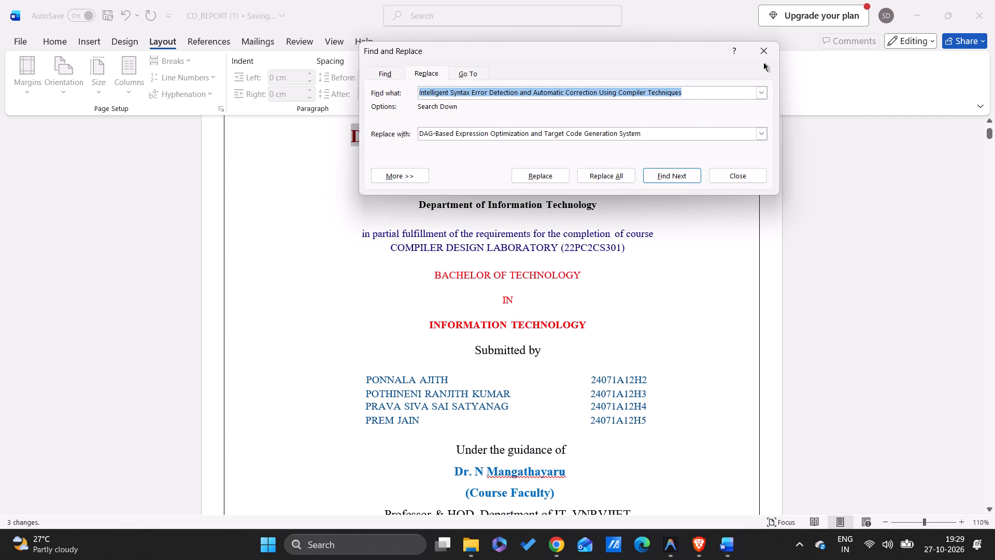
{"action": "left_click", "coordinate": [761, 53]}
{"action": "scroll", "coordinate": [624, 270], "scroll_direction": "up", "scroll_amount": 1}
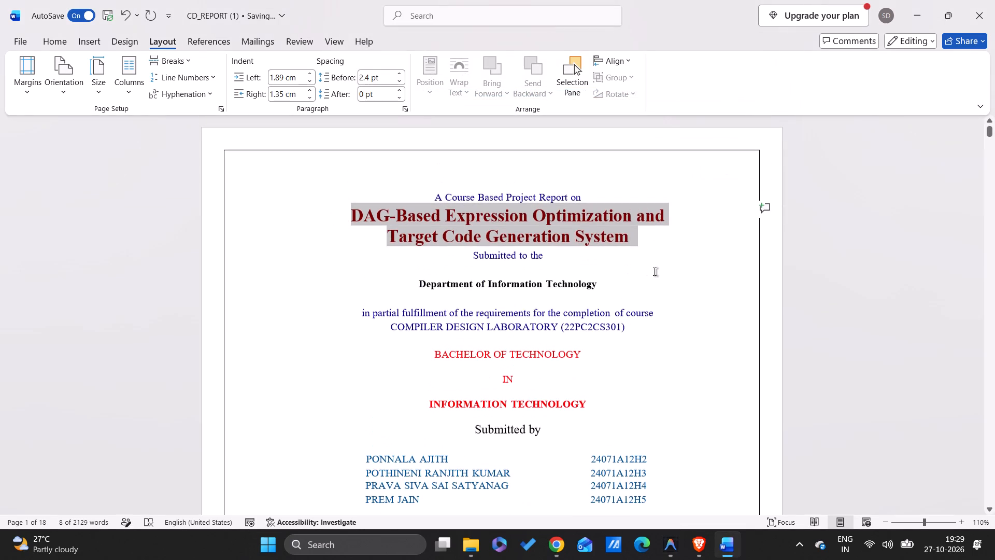
{"action": "left_click", "coordinate": [655, 272]}
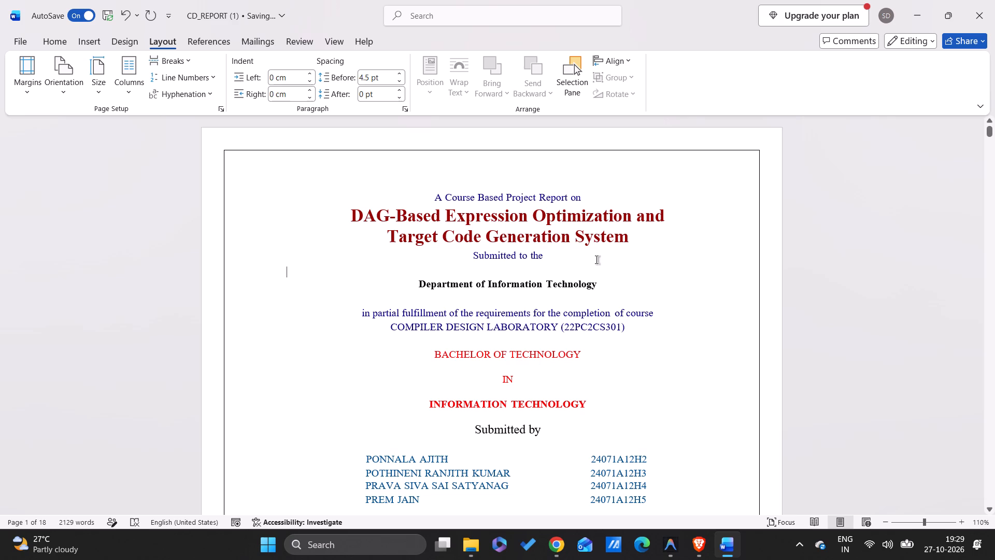
Review the title page and the certificate page to check the replaced project title and the surrounding layout.
{"action": "left_click", "coordinate": [565, 260]}
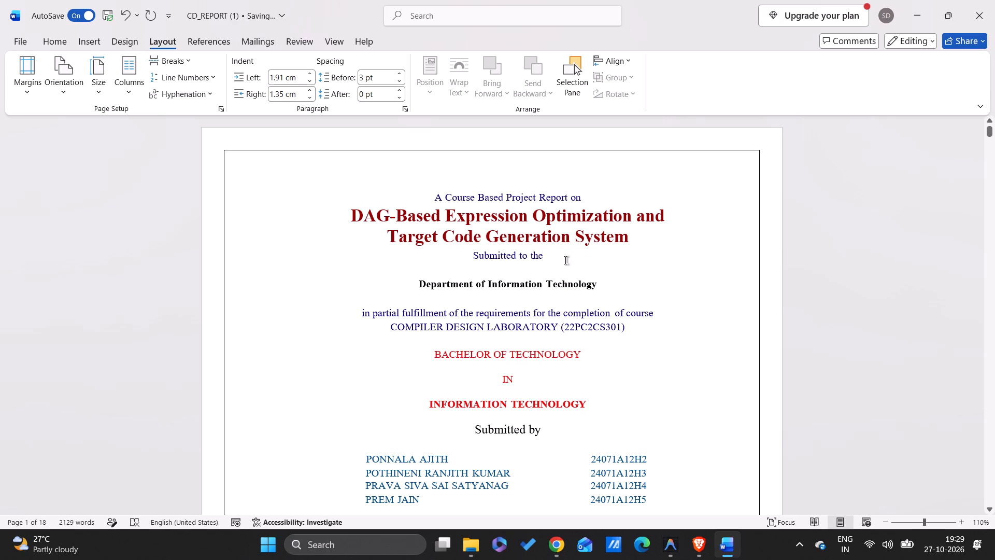
{"action": "scroll", "coordinate": [565, 260], "scroll_direction": "down", "scroll_amount": 3}
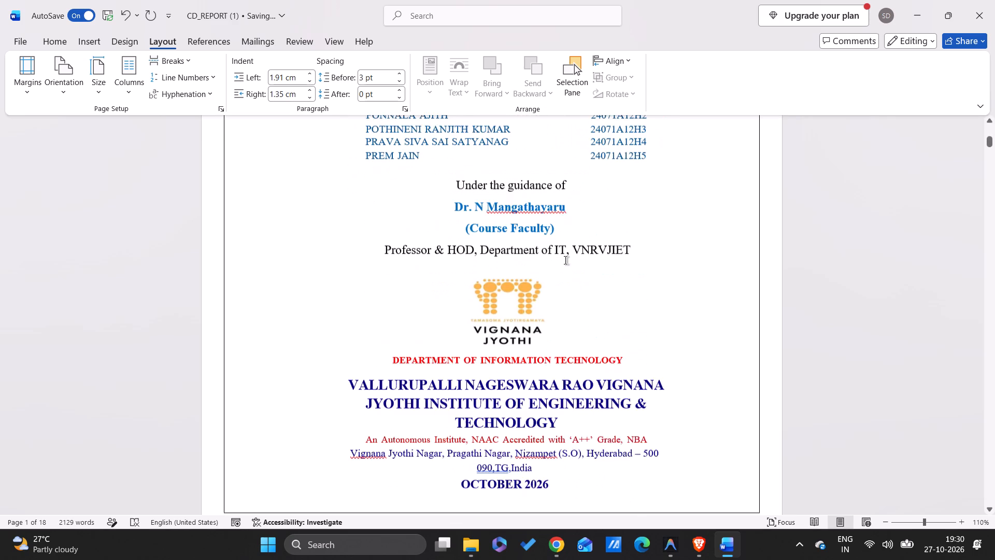
{"action": "scroll", "coordinate": [565, 260], "scroll_direction": "up", "scroll_amount": 3}
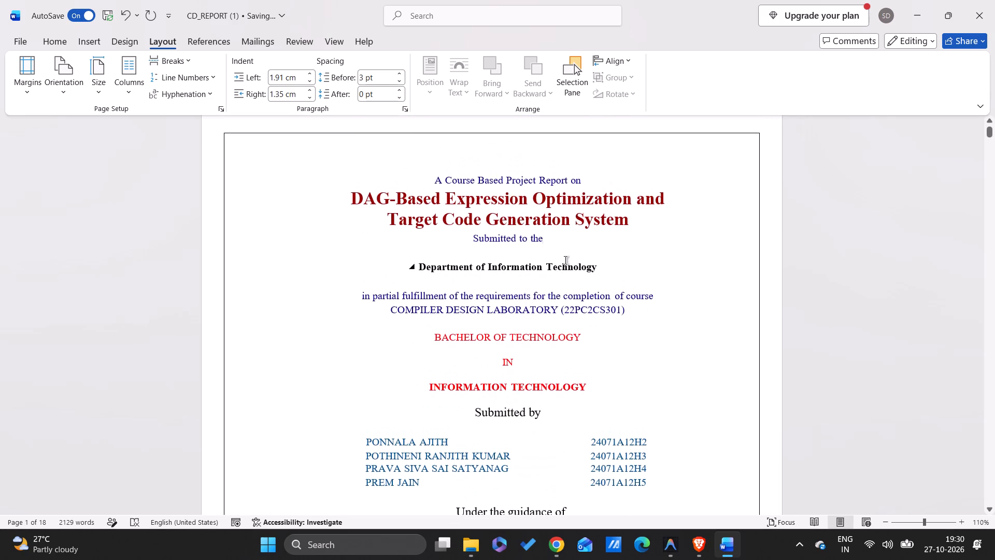
{"action": "scroll", "coordinate": [565, 260], "scroll_direction": "down", "scroll_amount": 4}
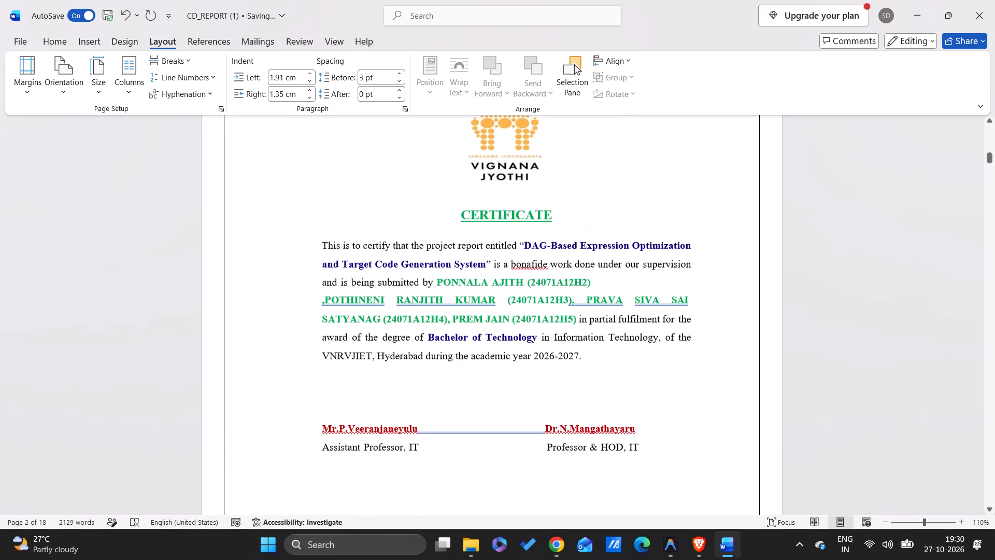
{"action": "scroll", "coordinate": [617, 327], "scroll_direction": "up", "scroll_amount": 1}
{"action": "scroll", "coordinate": [617, 327], "scroll_direction": "down", "scroll_amount": 2}
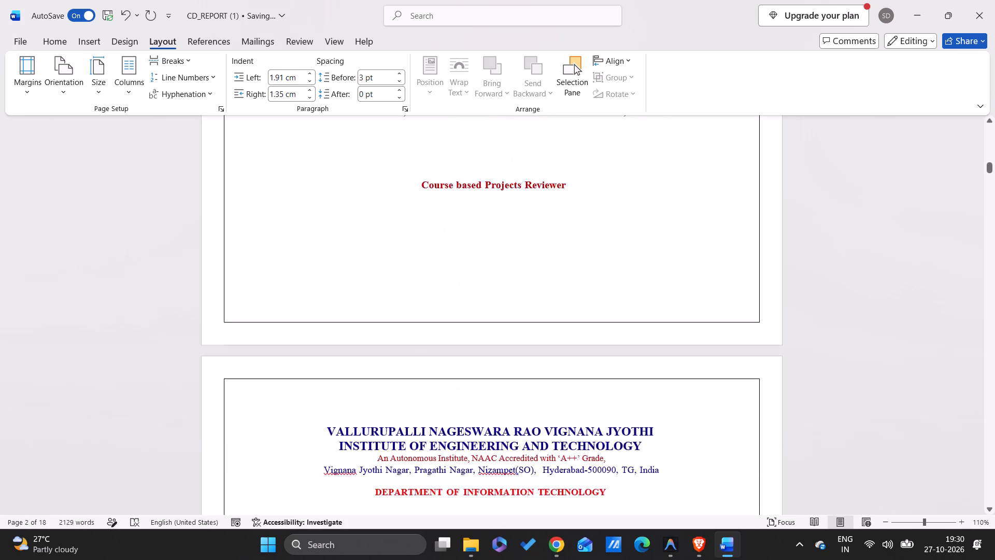
{"action": "scroll", "coordinate": [617, 327], "scroll_direction": "up", "scroll_amount": 3}
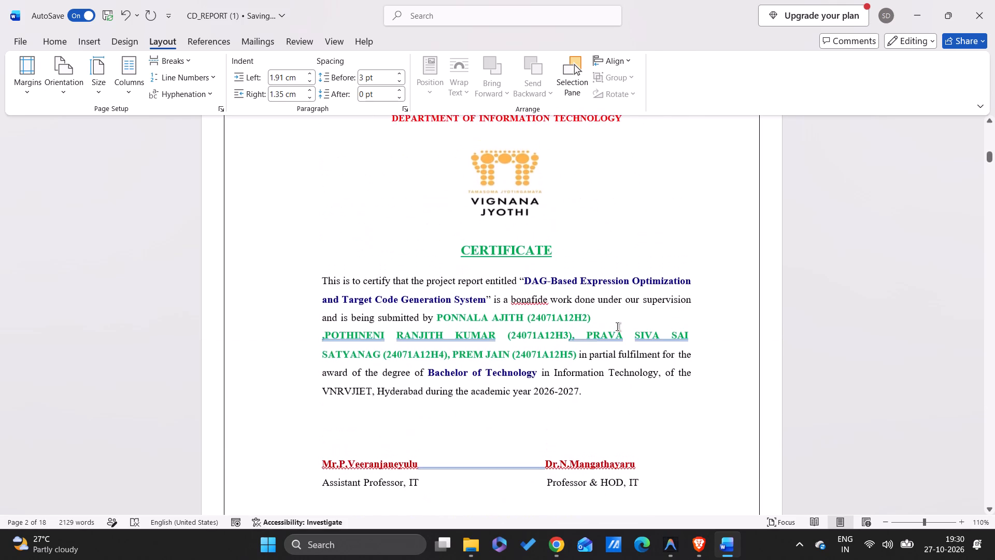
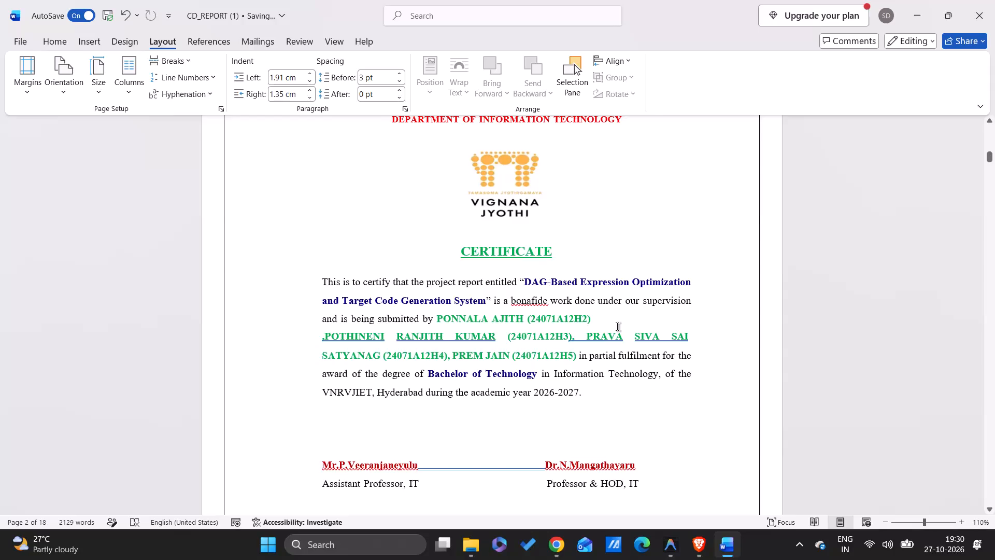
Open DM_report (2) from the Downloads folder in File Explorer, check its opening pages, and close the document.
{"action": "scroll", "coordinate": [617, 327], "scroll_direction": "up", "scroll_amount": 4}
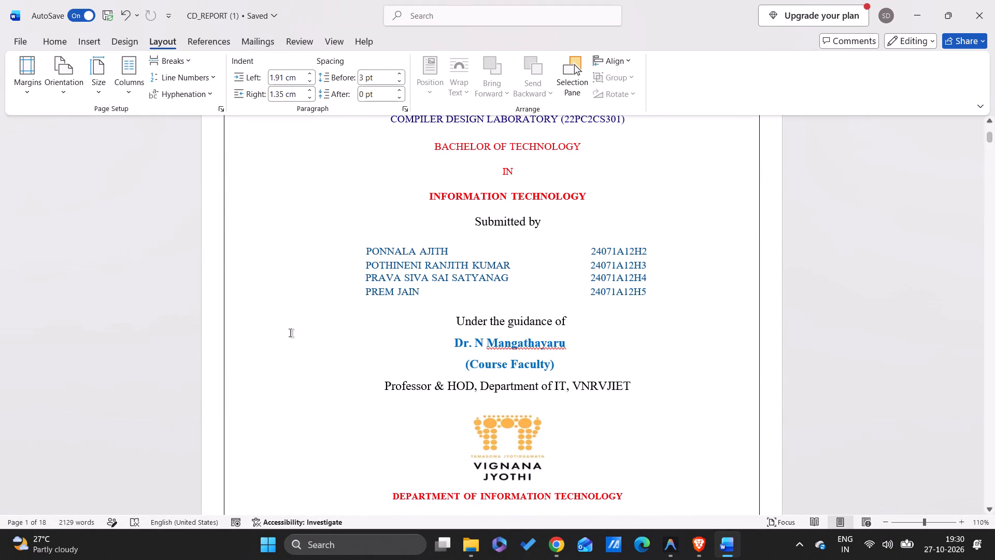
{"action": "left_click", "coordinate": [564, 542]}
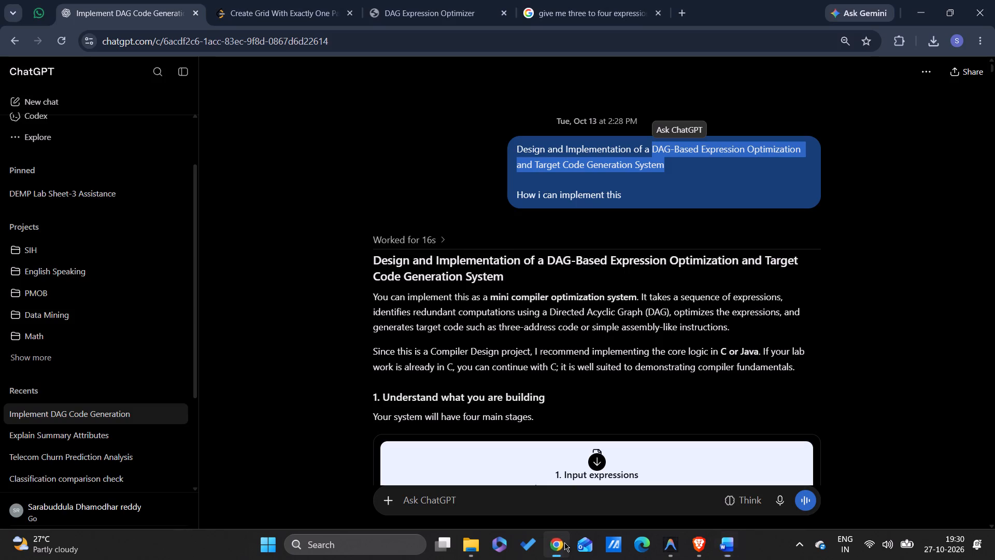
{"action": "left_click", "coordinate": [467, 531]}
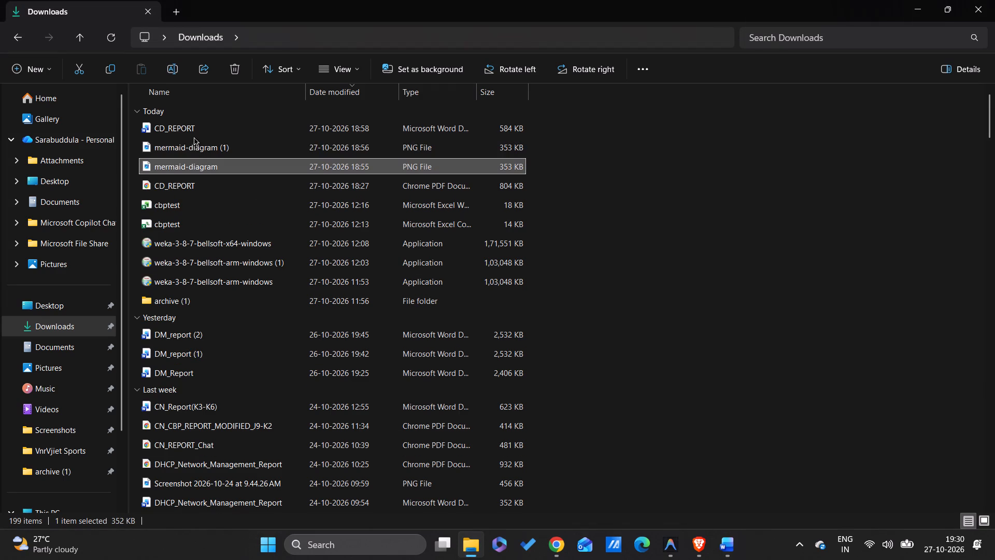
{"action": "double_click", "coordinate": [189, 337]}
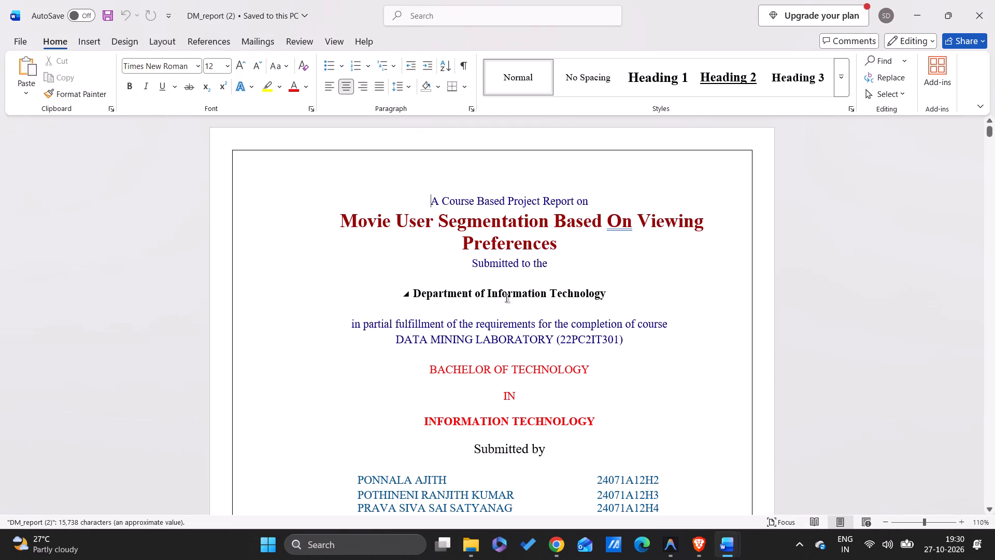
{"action": "scroll", "coordinate": [506, 298], "scroll_direction": "down", "scroll_amount": 4}
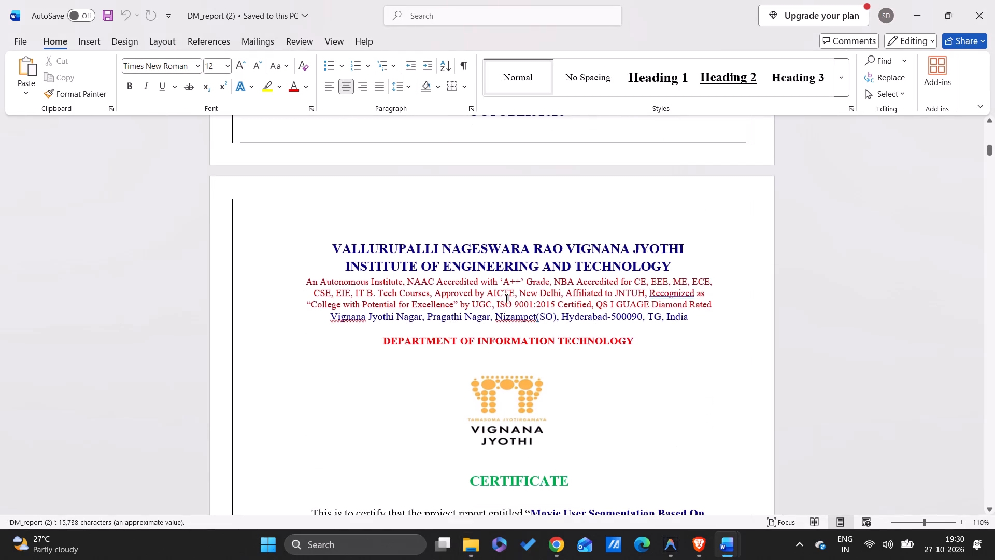
{"action": "scroll", "coordinate": [506, 298], "scroll_direction": "up", "scroll_amount": 2}
{"action": "left_click", "coordinate": [993, 8]}
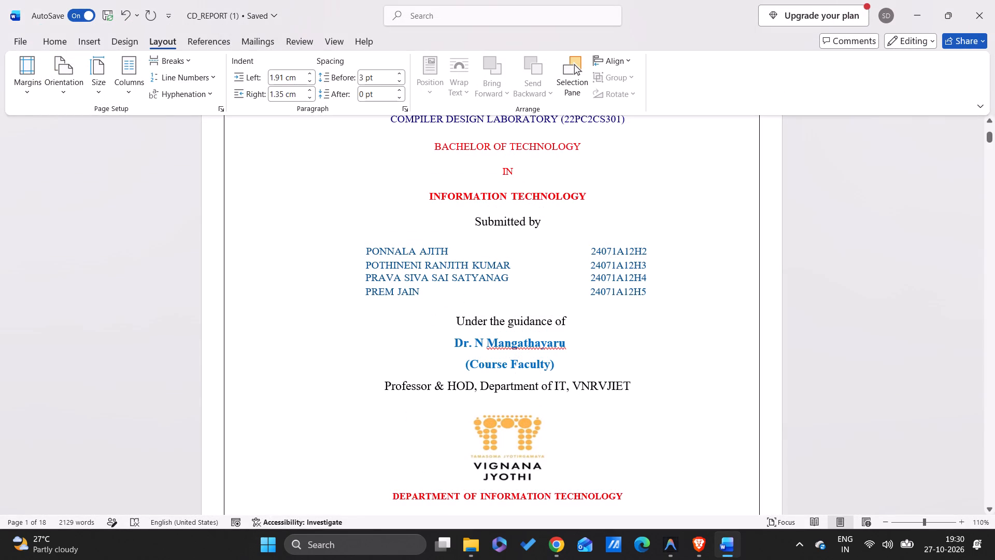
Open DM_Report from the Downloads folder in File Explorer and copy the first team member's name from its title page.
{"action": "key", "text": "alt+Tab"}
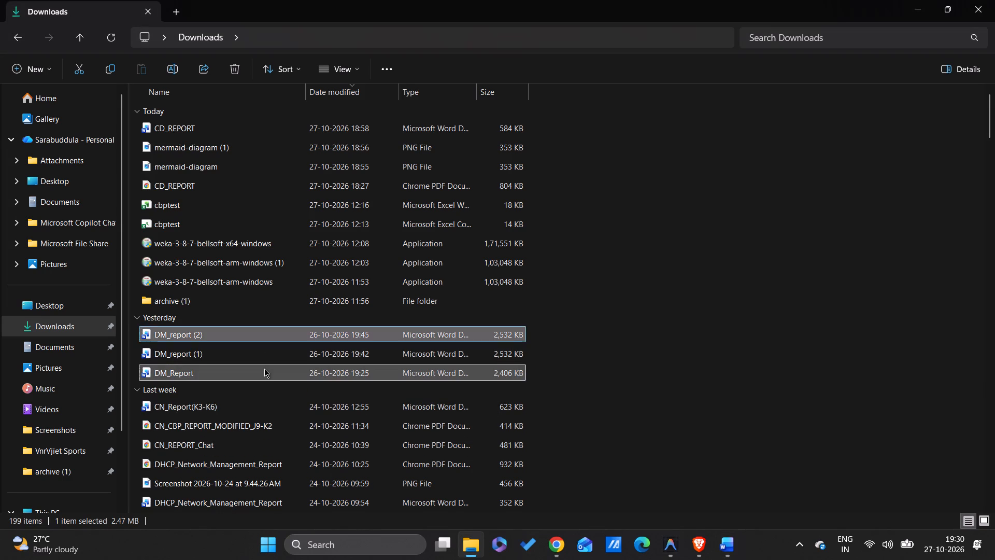
{"action": "double_click", "coordinate": [264, 369]}
{"action": "scroll", "coordinate": [494, 323], "scroll_direction": "down", "scroll_amount": 1}
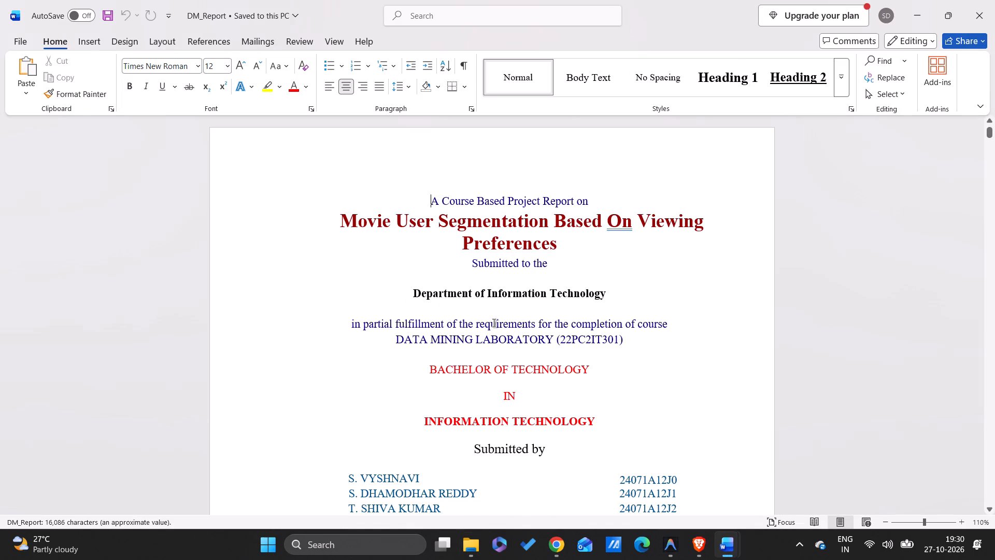
{"action": "scroll", "coordinate": [494, 323], "scroll_direction": "down", "scroll_amount": 1}
{"action": "scroll", "coordinate": [537, 304], "scroll_direction": "up", "scroll_amount": 1}
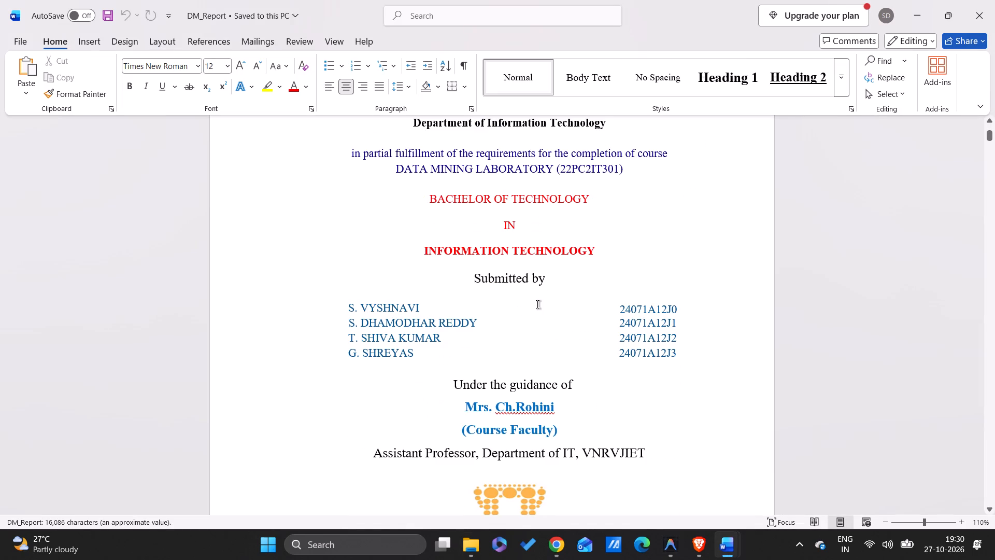
{"action": "scroll", "coordinate": [537, 304], "scroll_direction": "up", "scroll_amount": 1}
{"action": "left_click_drag", "start_coordinate": [344, 317], "coordinate": [678, 364]}
{"action": "left_click", "coordinate": [678, 364]}
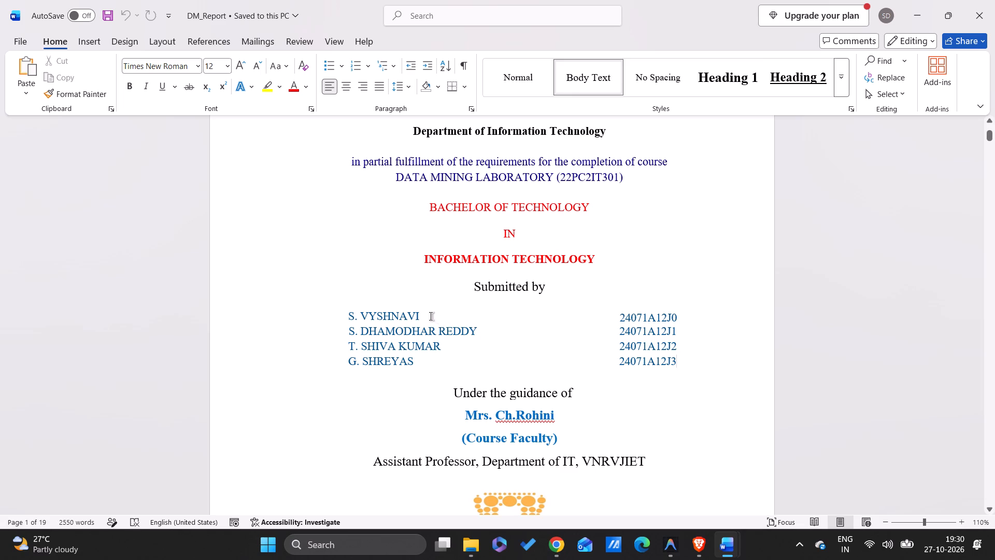
{"action": "left_click_drag", "start_coordinate": [431, 316], "coordinate": [348, 316]}
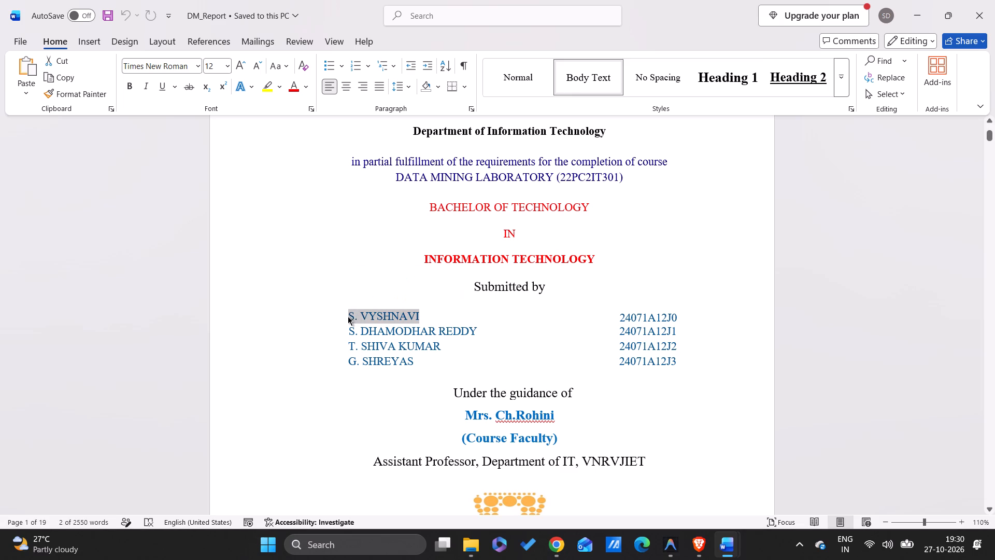
{"action": "key", "text": "ctrl+c"}
In CD_REPORT (1), copy the first student's name from the title page and enter it as the find text in Find and Replace.
{"action": "key", "text": "alt+Tab"}
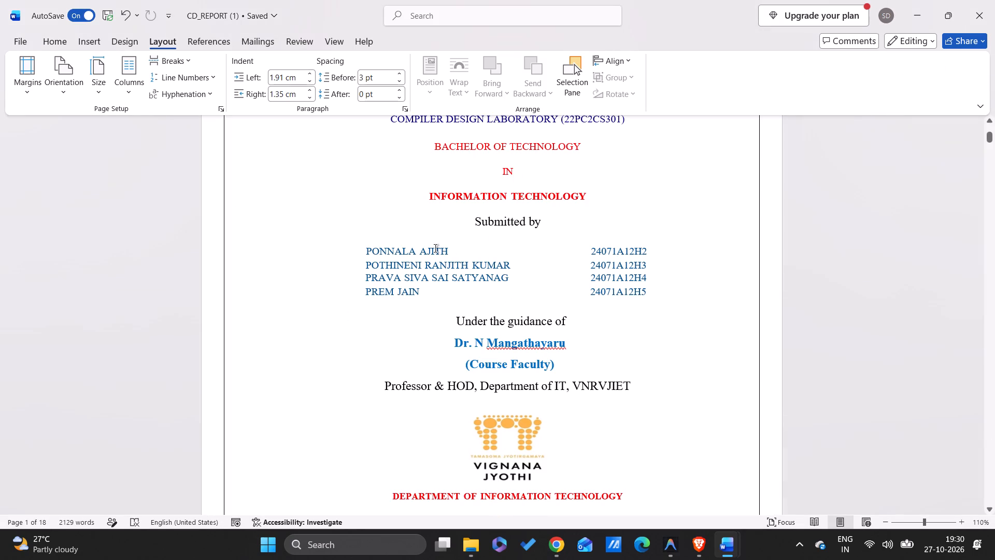
{"action": "left_click_drag", "start_coordinate": [451, 244], "coordinate": [365, 251]}
{"action": "left_click", "coordinate": [365, 251]}
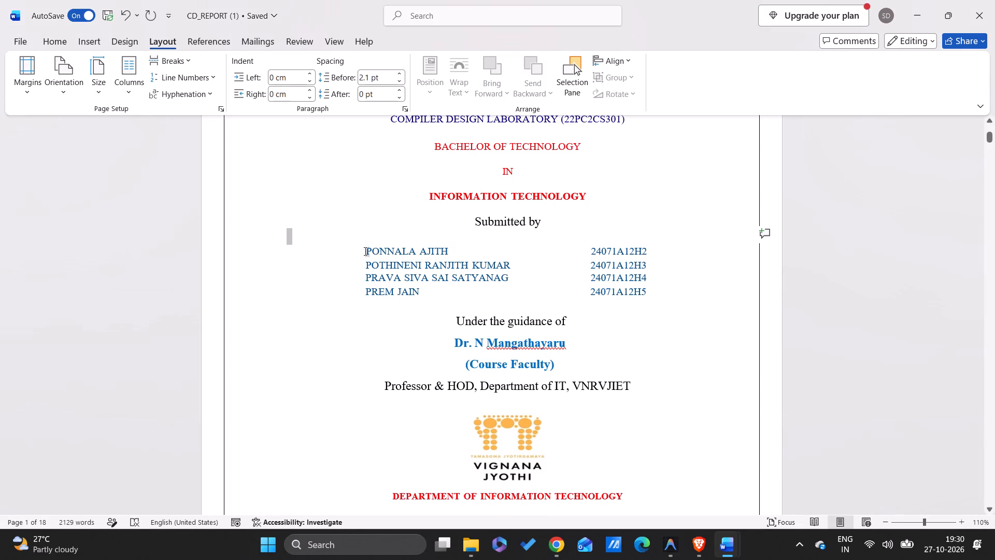
{"action": "left_click_drag", "start_coordinate": [365, 251], "coordinate": [447, 251]}
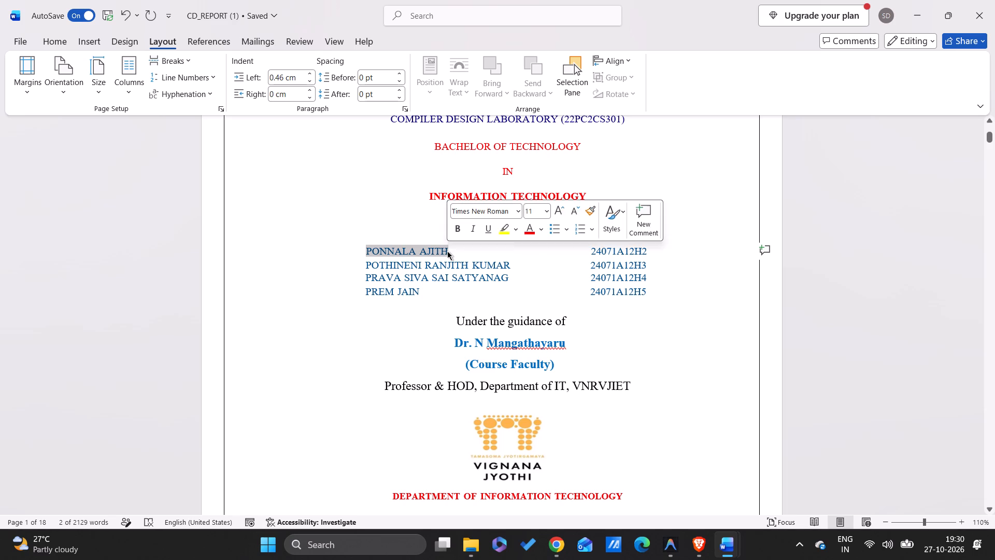
{"action": "key", "text": "ctrl+c"}
{"action": "key", "text": "ctrl+h"}
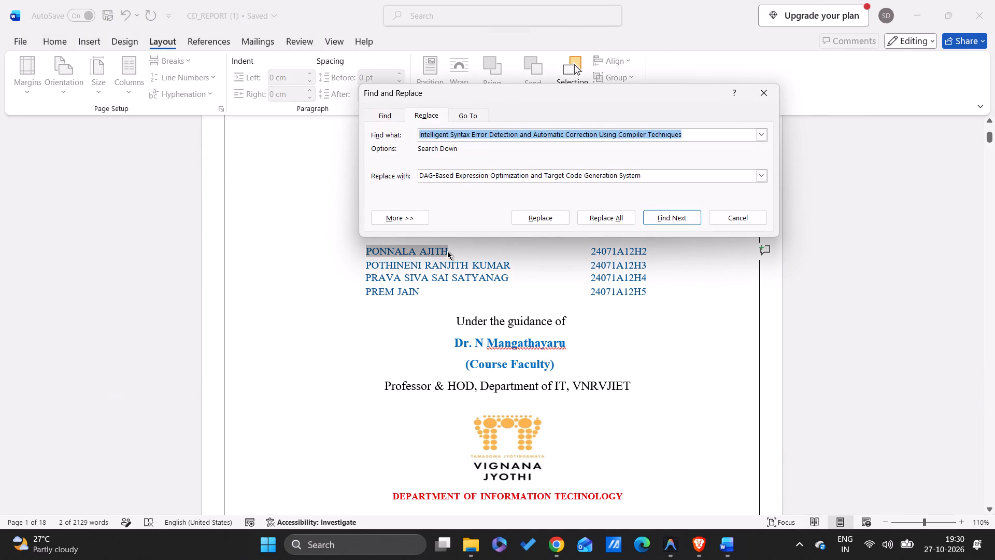
{"action": "key", "text": "ctrl+v"}
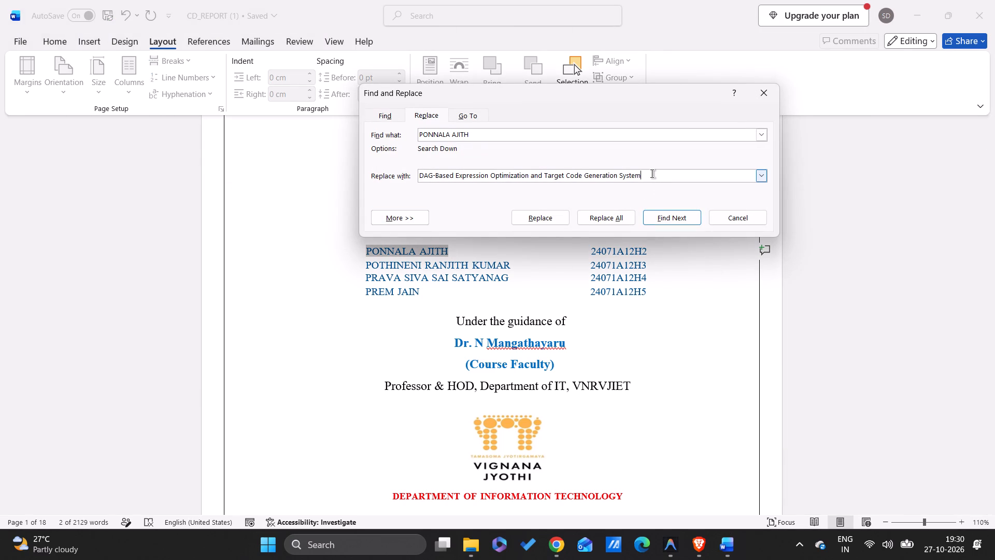
Copy the first team member's name from DM_Report's title page and enter it as the replacement text in Find and Replace.
{"action": "left_click", "coordinate": [652, 174]}
{"action": "key", "text": "ctrl+a"}
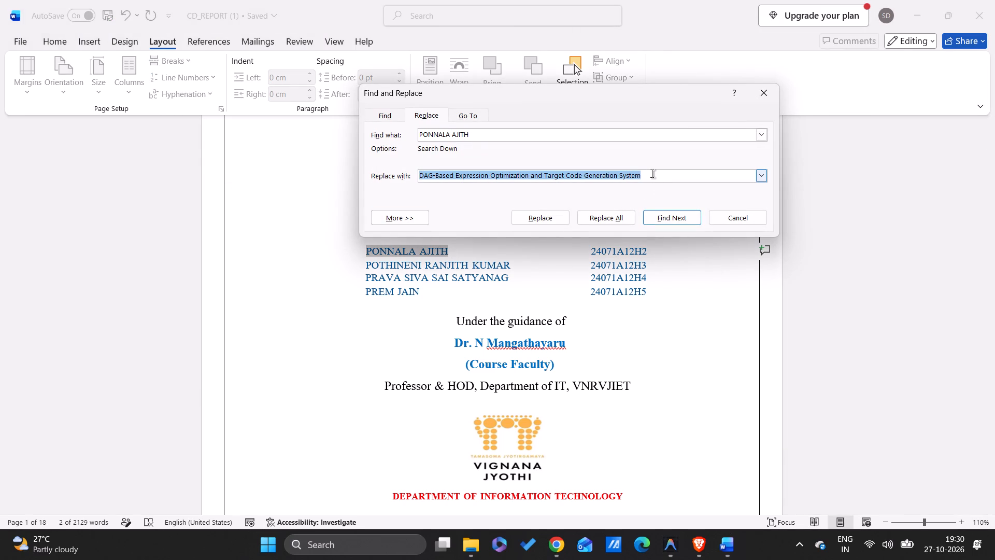
{"action": "key", "text": "Tab"}
{"action": "key", "text": "alt+Tab"}
{"action": "key", "text": "alt+Tab"}
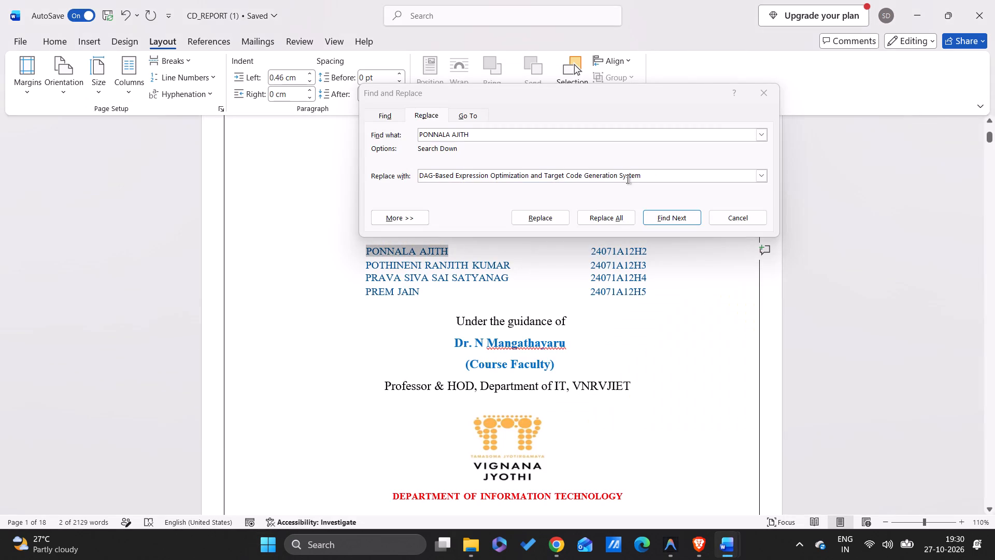
{"action": "key", "text": "alt+Tab"}
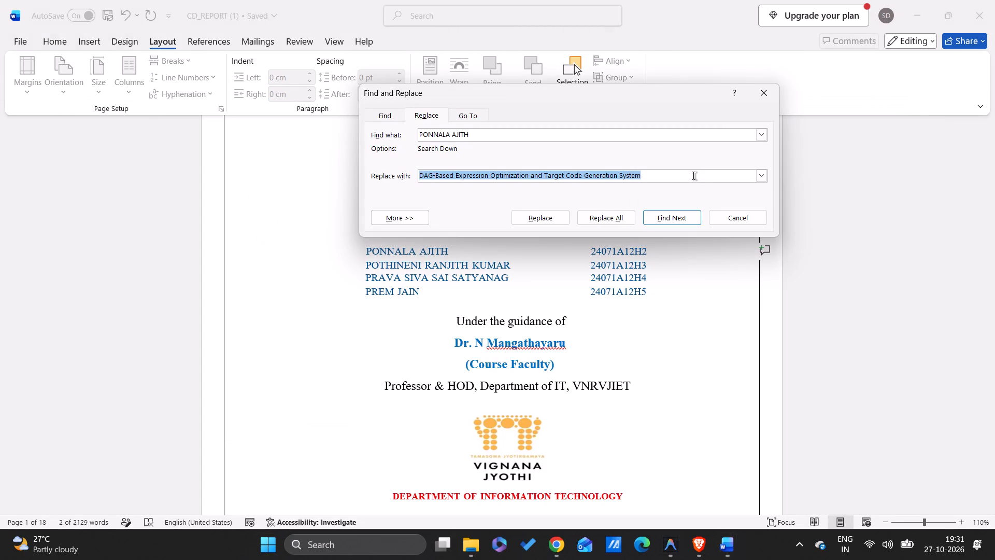
{"action": "key", "text": "ctrl+a"}
{"action": "key", "text": "alt+Tab"}
{"action": "key", "text": "alt+Tab"}
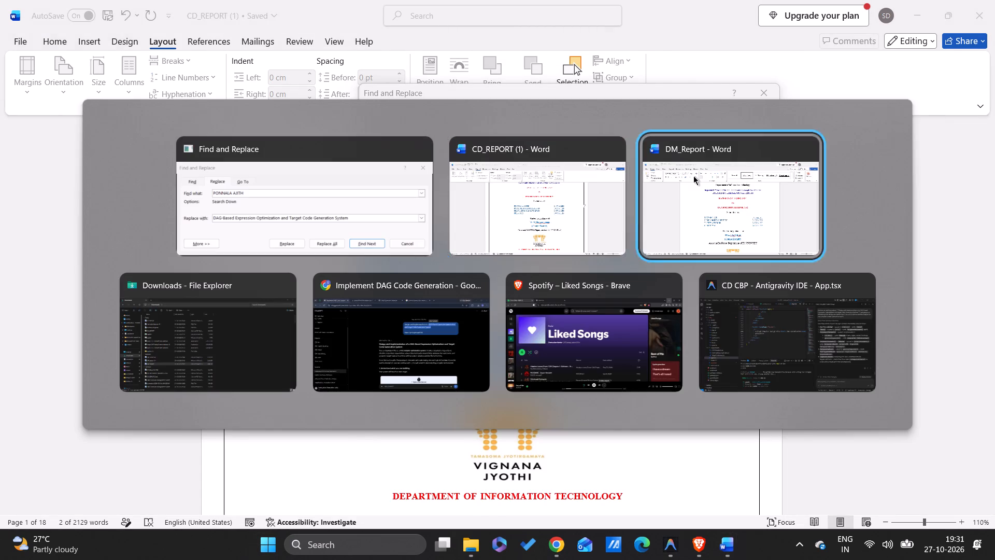
{"action": "key", "text": "ctrl+c"}
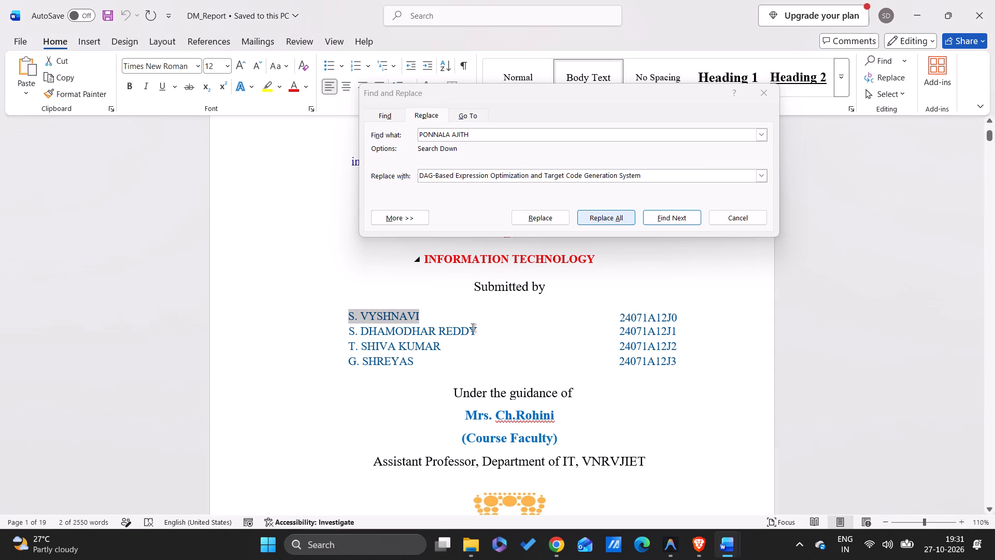
{"action": "left_click", "coordinate": [677, 180]}
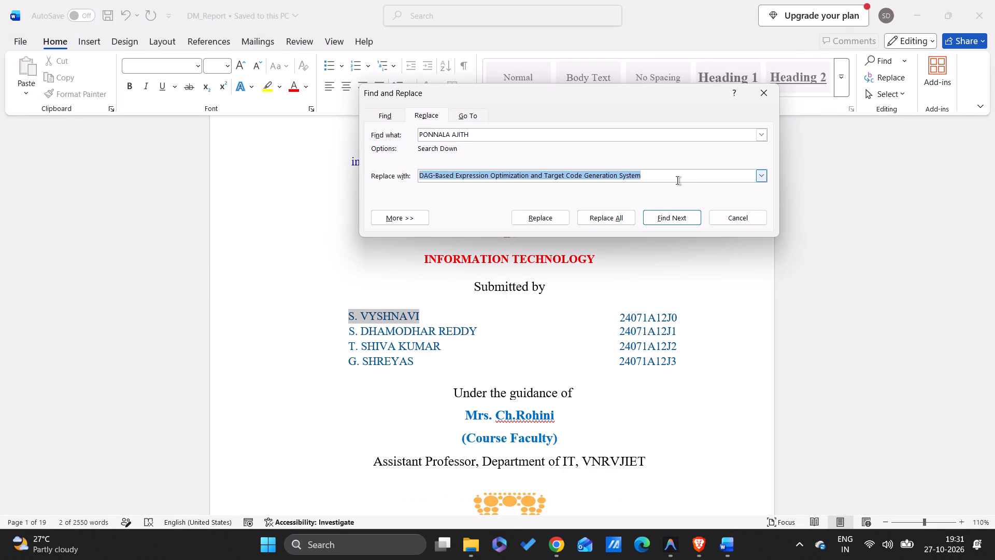
{"action": "key", "text": "ctrl+a"}
{"action": "key", "text": "ctrl+v"}
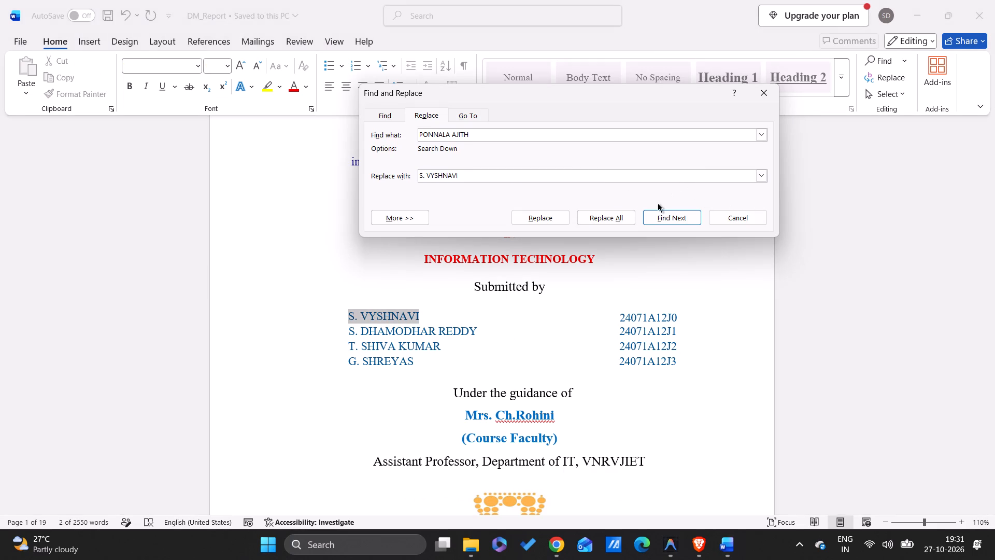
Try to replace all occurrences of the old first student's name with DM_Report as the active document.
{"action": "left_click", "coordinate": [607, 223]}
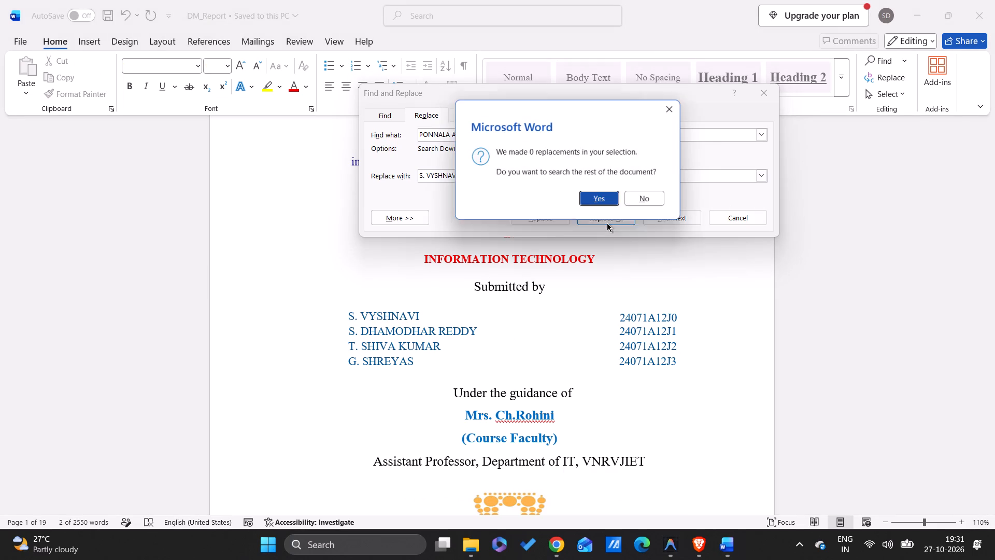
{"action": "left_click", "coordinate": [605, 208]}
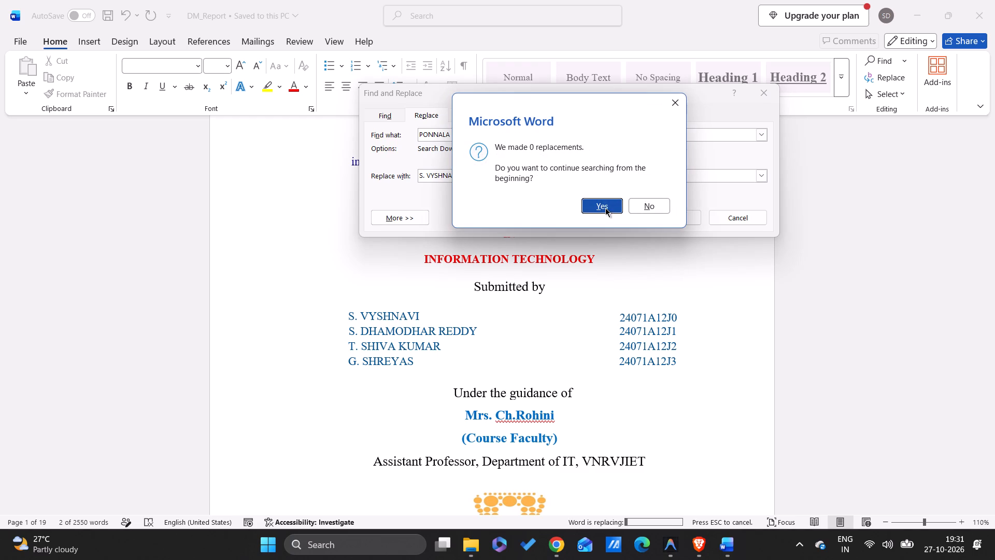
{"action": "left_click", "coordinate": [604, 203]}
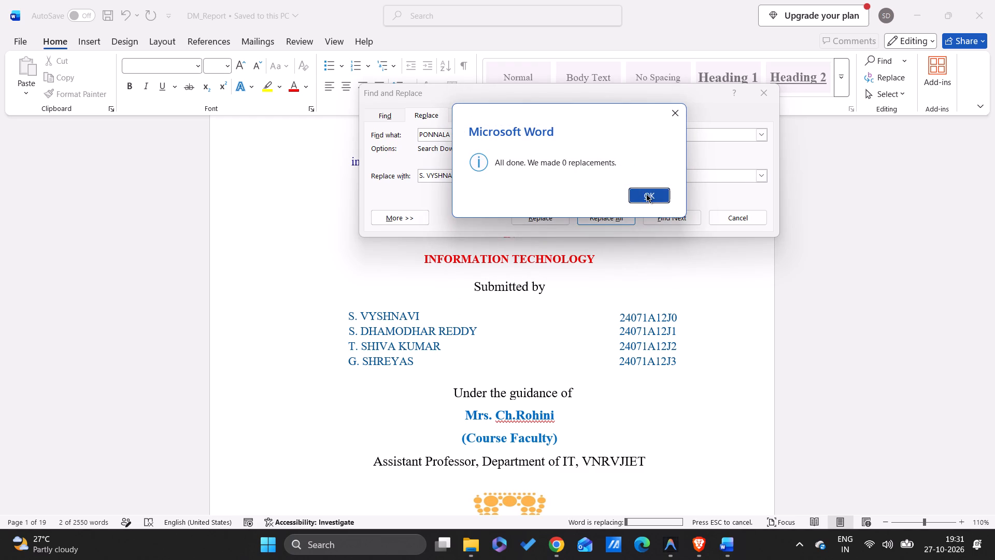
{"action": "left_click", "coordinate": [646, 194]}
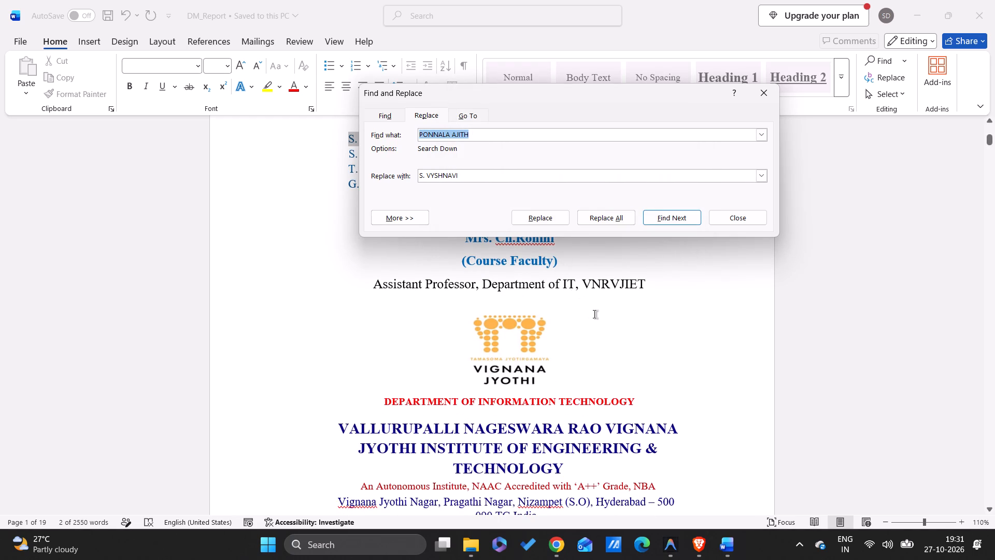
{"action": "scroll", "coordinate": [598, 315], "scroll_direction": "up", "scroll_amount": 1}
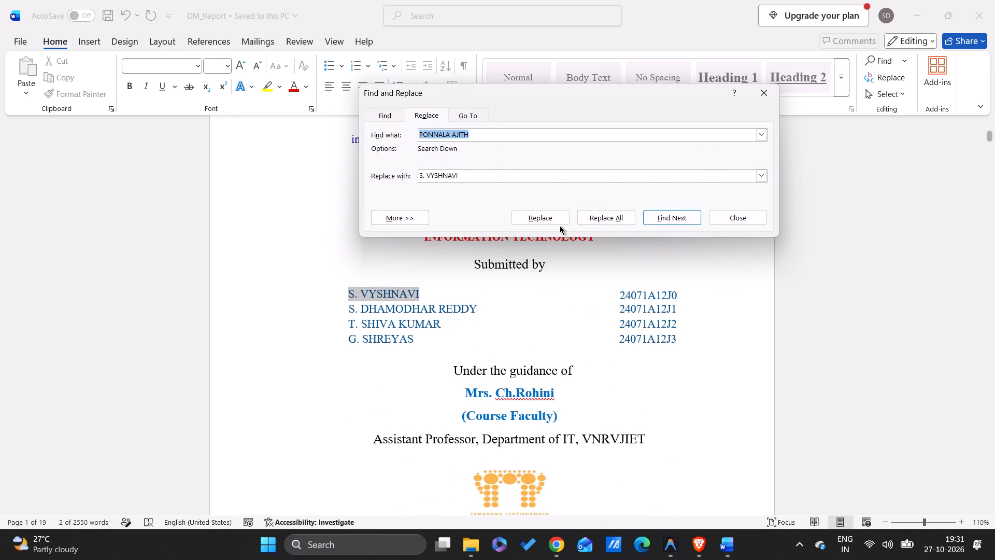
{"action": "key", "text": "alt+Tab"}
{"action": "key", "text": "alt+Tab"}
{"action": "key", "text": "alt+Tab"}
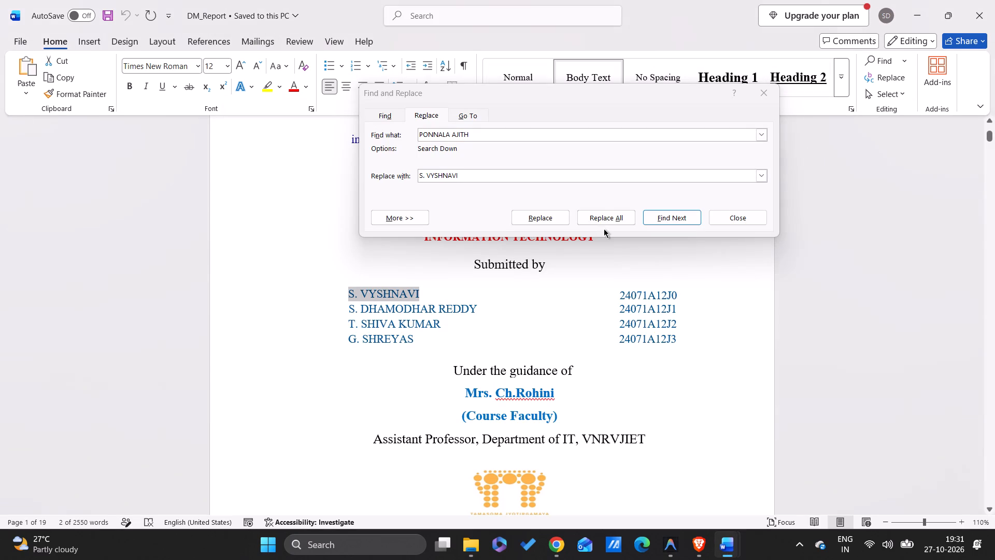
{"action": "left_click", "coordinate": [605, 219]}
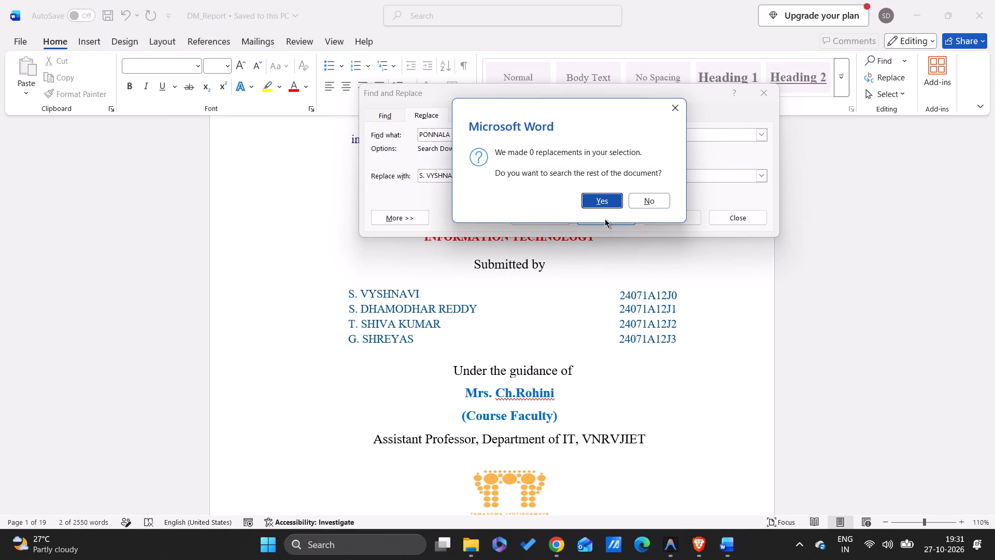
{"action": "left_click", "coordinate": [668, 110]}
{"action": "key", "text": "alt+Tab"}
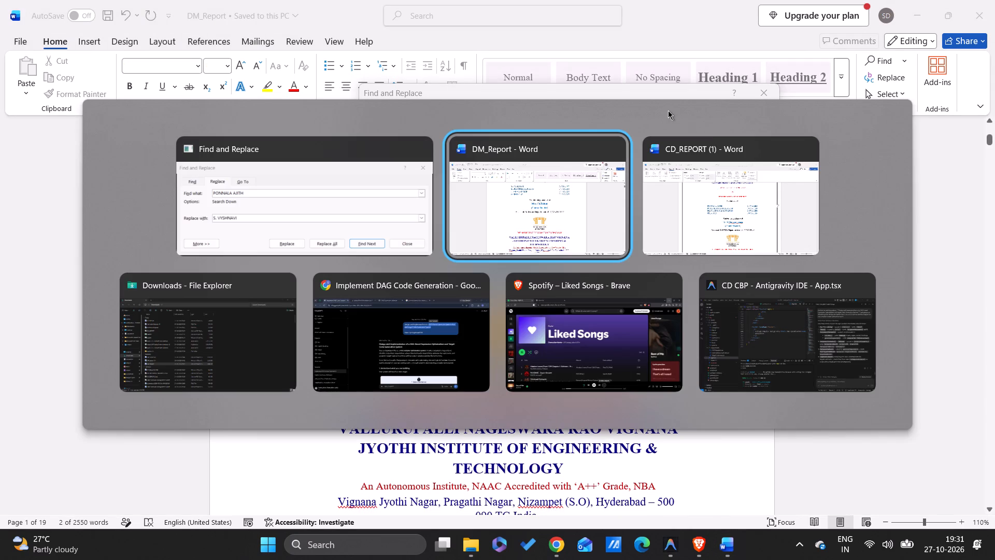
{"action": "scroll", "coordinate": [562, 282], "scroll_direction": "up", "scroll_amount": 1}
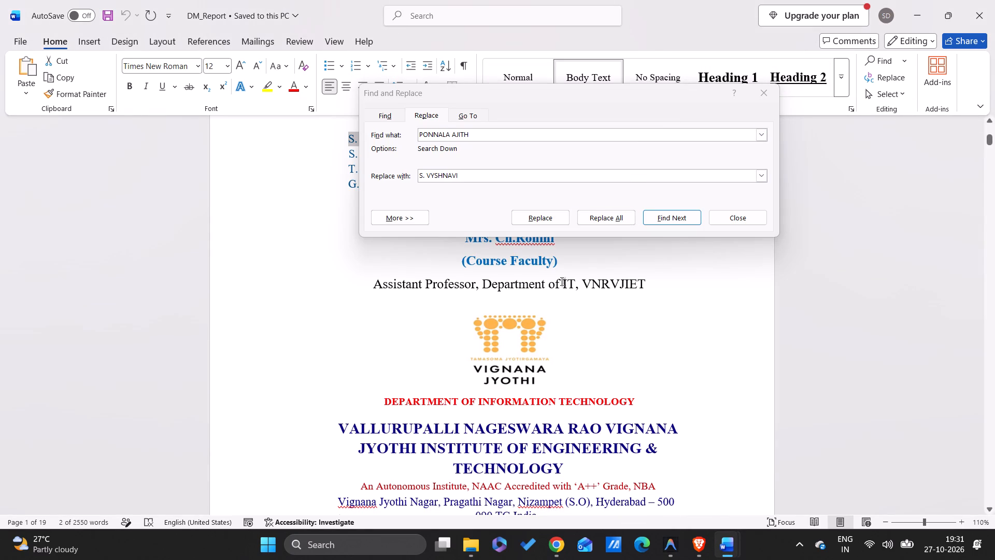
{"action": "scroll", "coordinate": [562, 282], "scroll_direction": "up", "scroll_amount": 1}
Switch to CD_REPORT (1) and replace all occurrences of the old first student's name throughout the document.
{"action": "key", "text": "alt+Tab"}
{"action": "key", "text": "alt+Tab"}
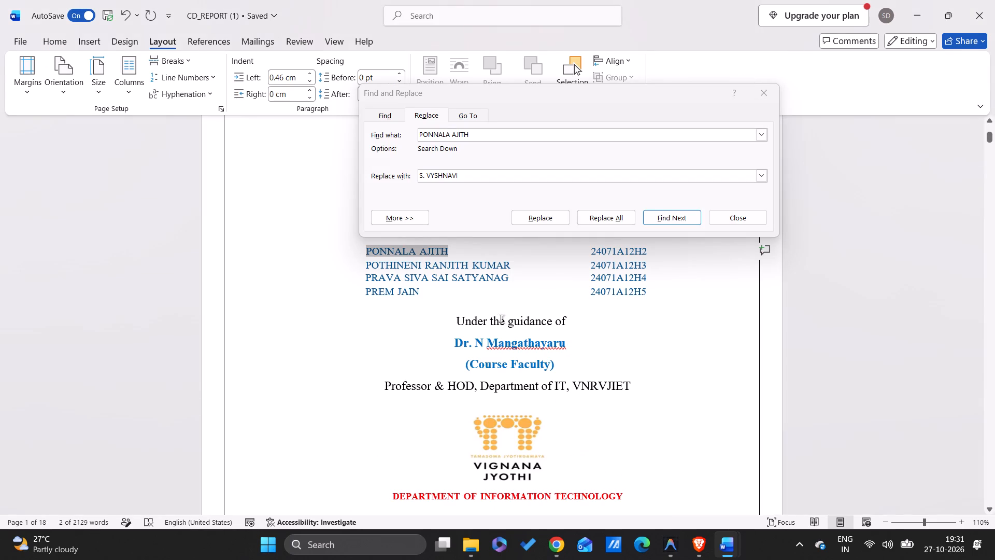
{"action": "left_click", "coordinate": [614, 219]}
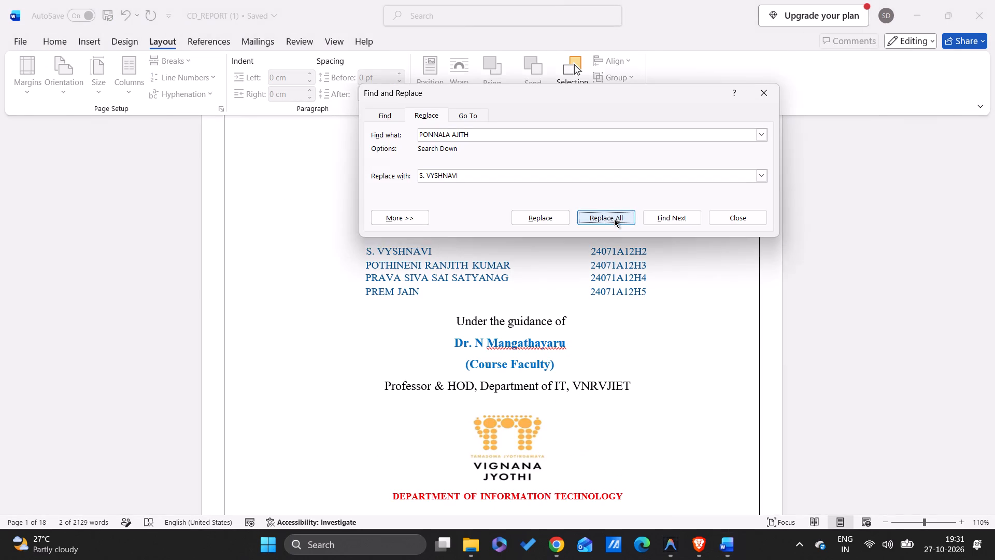
{"action": "left_click", "coordinate": [596, 206]}
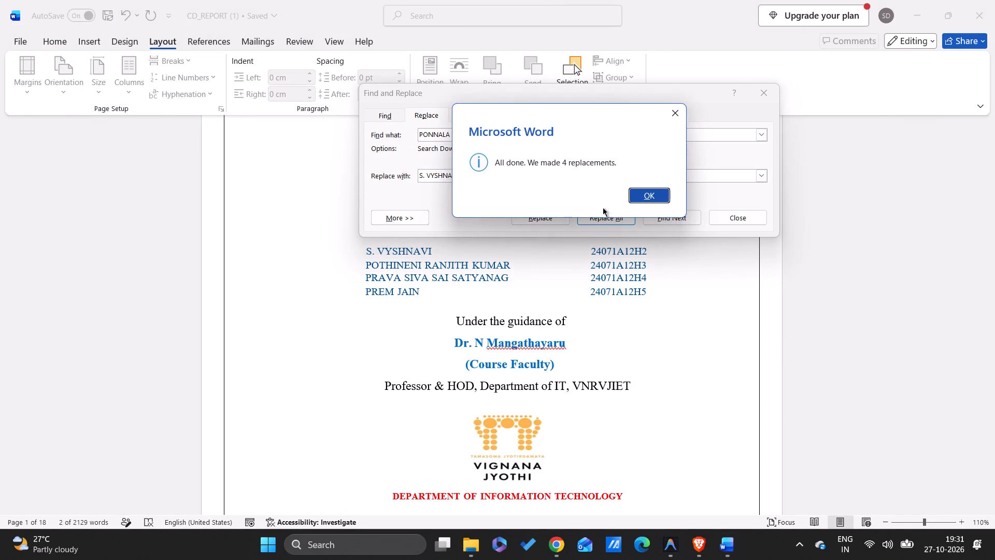
Finish the replacement of the first student's name, check the title page list, and close Find and Replace.
{"action": "left_click", "coordinate": [631, 194]}
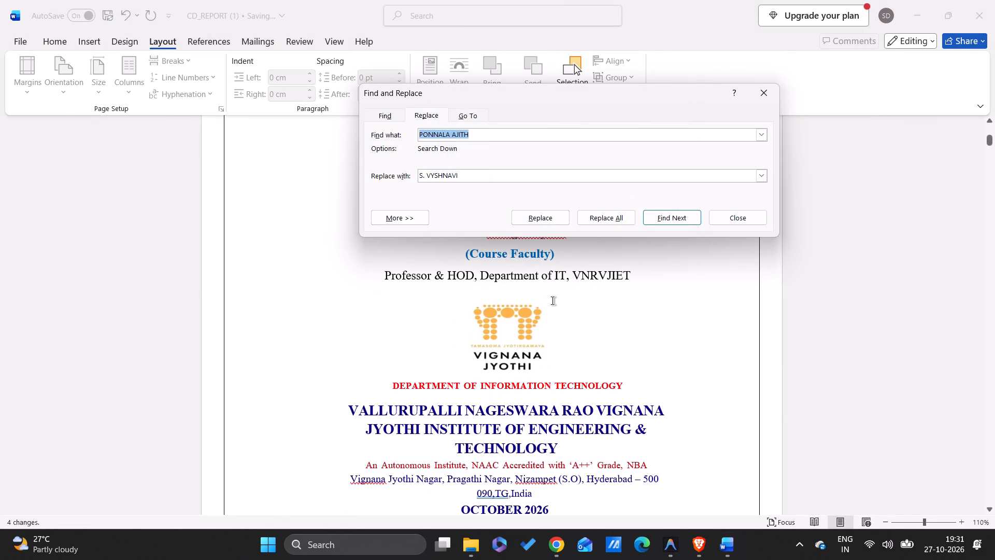
{"action": "left_click", "coordinate": [552, 301]}
{"action": "scroll", "coordinate": [552, 301], "scroll_direction": "up", "scroll_amount": 2}
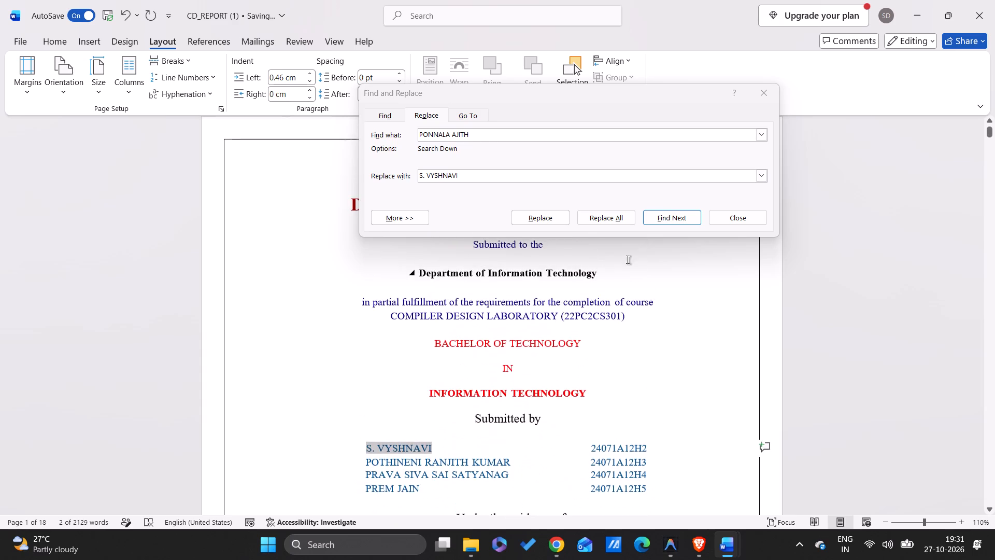
{"action": "scroll", "coordinate": [644, 254], "scroll_direction": "down", "scroll_amount": 1}
{"action": "left_click", "coordinate": [772, 90]}
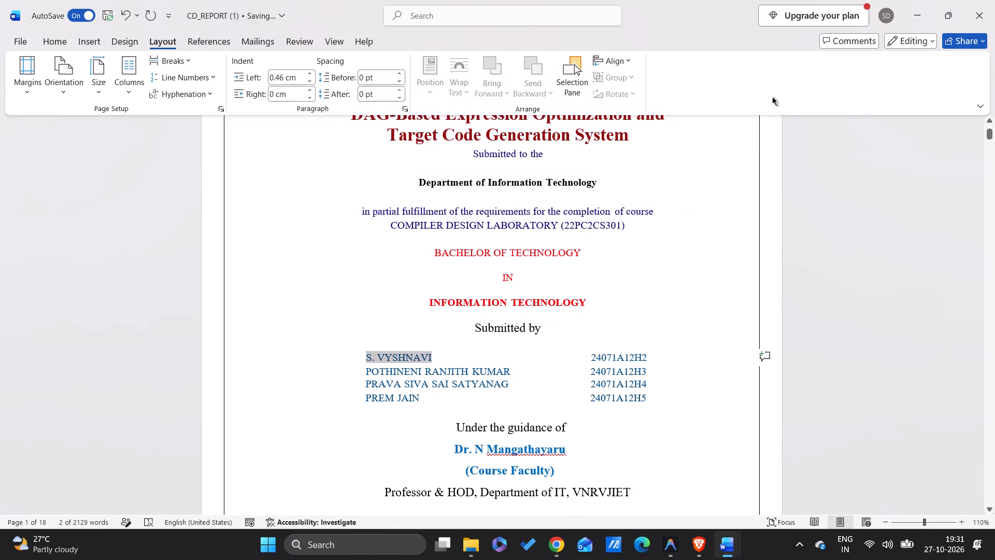
Copy the first student's old roll number from the title page and enter it as the find text in Find and Replace.
{"action": "scroll", "coordinate": [628, 367], "scroll_direction": "down", "scroll_amount": 1}
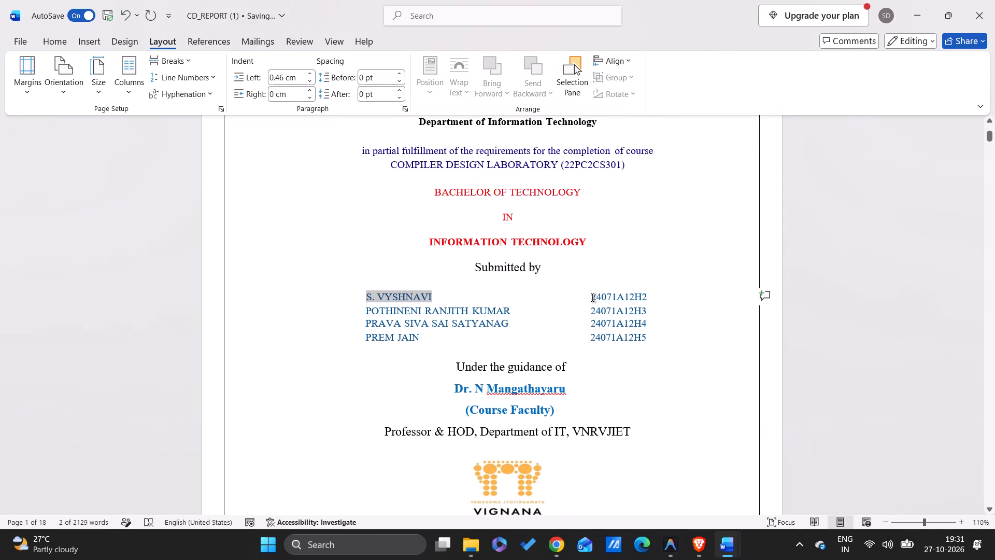
{"action": "left_click_drag", "start_coordinate": [593, 297], "coordinate": [650, 295]}
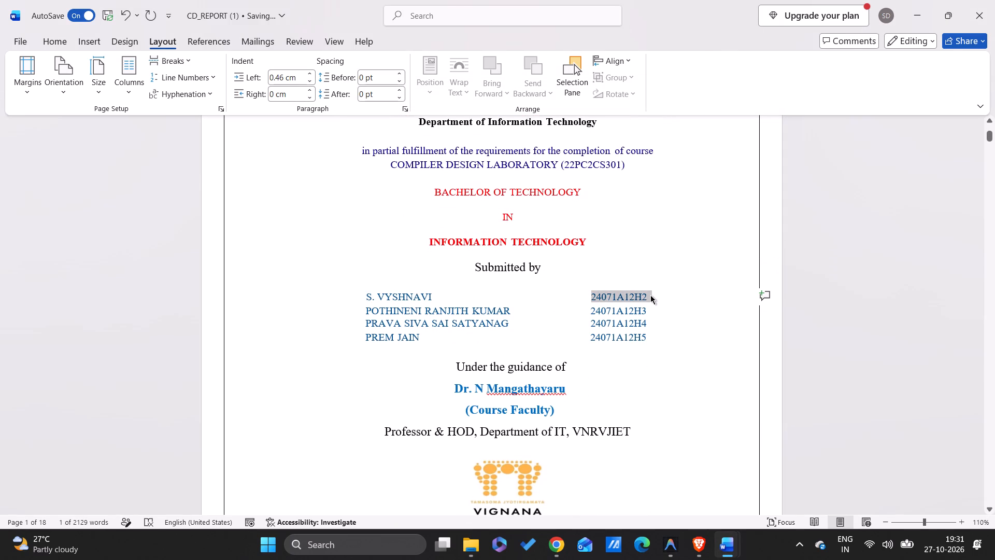
{"action": "key", "text": "ctrl+c"}
{"action": "key", "text": "ctrl+h"}
{"action": "key", "text": "ctrl+v"}
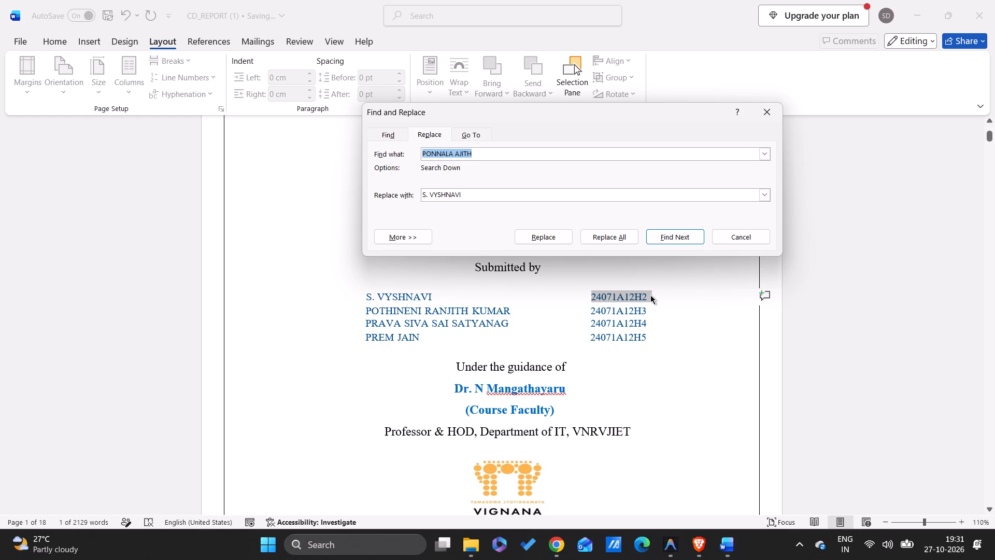
Replace all occurrences of the old first roll number with the first team member's correct roll number, searching the whole document.
{"action": "left_click", "coordinate": [474, 193]}
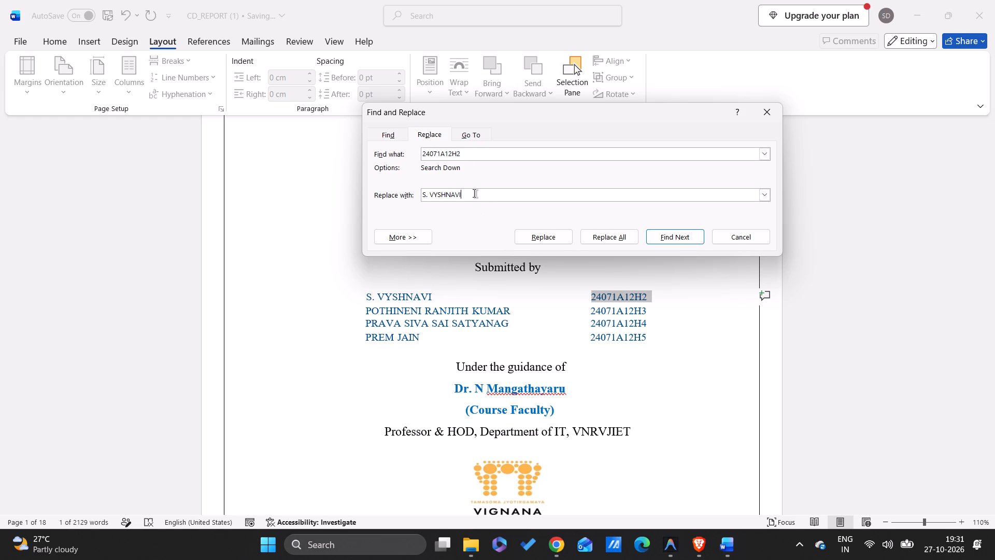
{"action": "key", "text": "ctrl+a"}
{"action": "key", "text": "ctrl+v"}
{"action": "key", "text": "BackSpace"}
{"action": "key", "text": "BackSpace"}
{"action": "type", "text": "J)"}
{"action": "key", "text": "BackSpace"}
{"action": "key", "text": "0"}
{"action": "left_click", "coordinate": [586, 238]}
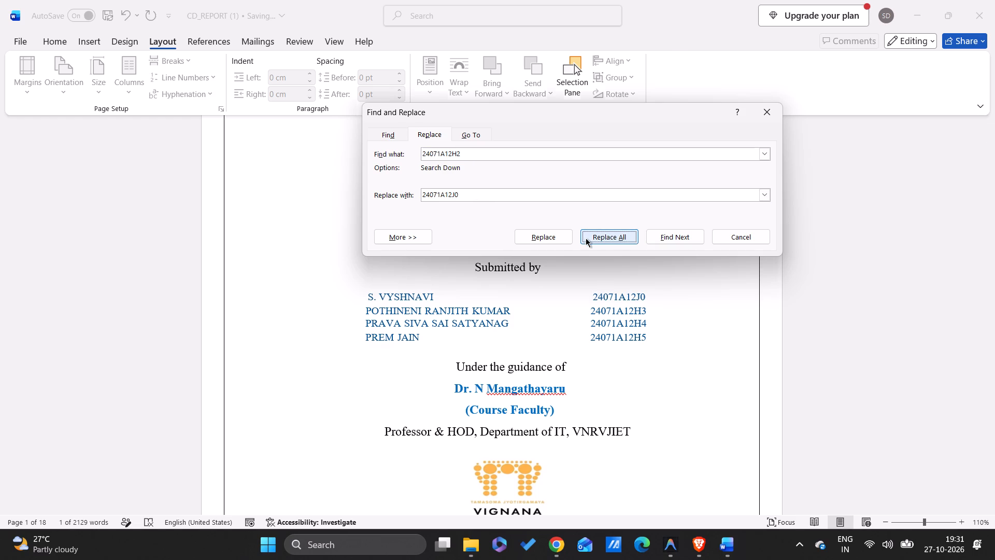
{"action": "left_click", "coordinate": [612, 224]}
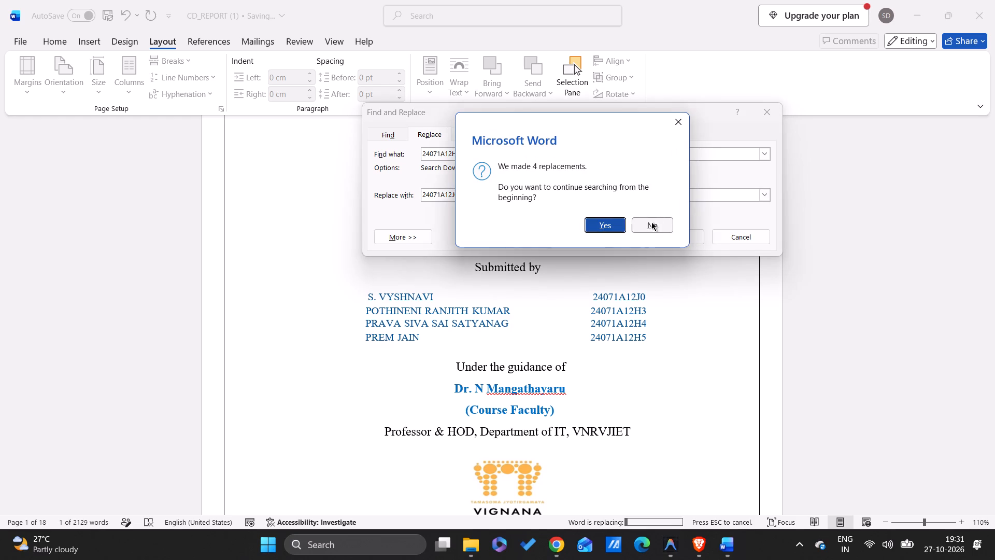
{"action": "left_click", "coordinate": [597, 218]}
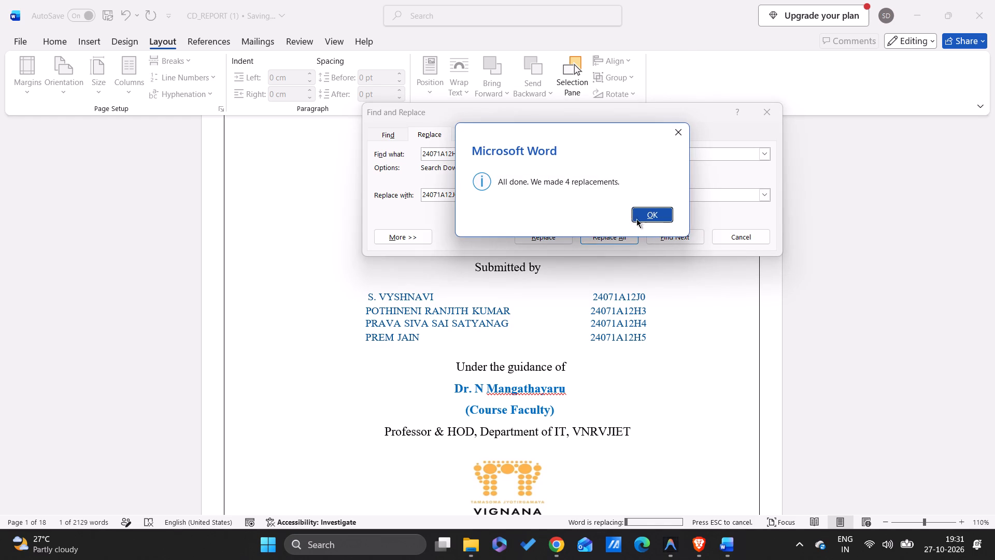
{"action": "left_click", "coordinate": [639, 213]}
{"action": "left_click", "coordinate": [766, 109]}
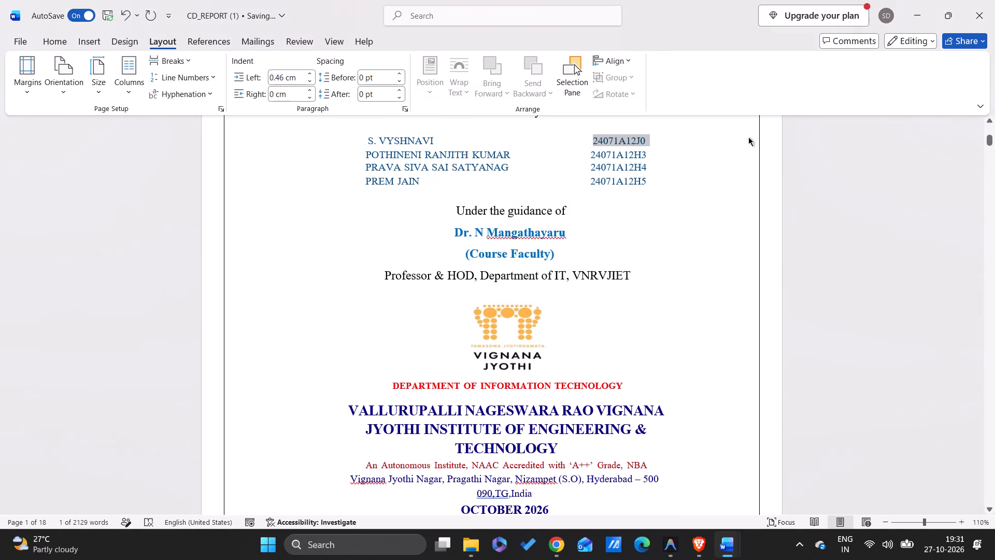
Copy the second student's old name from the title page and enter it as the find text in Find and Replace.
{"action": "scroll", "coordinate": [612, 274], "scroll_direction": "up", "scroll_amount": 1}
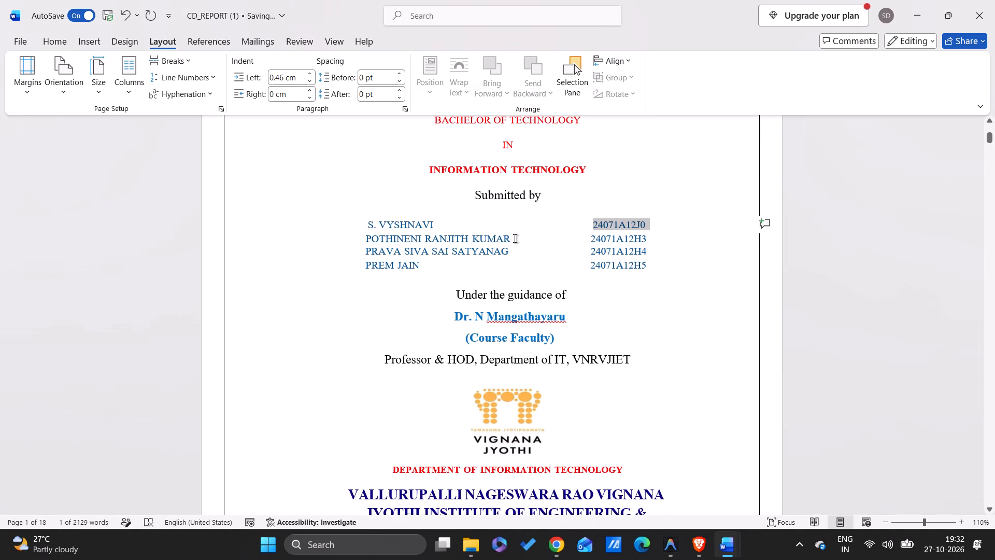
{"action": "left_click_drag", "start_coordinate": [515, 239], "coordinate": [382, 241]}
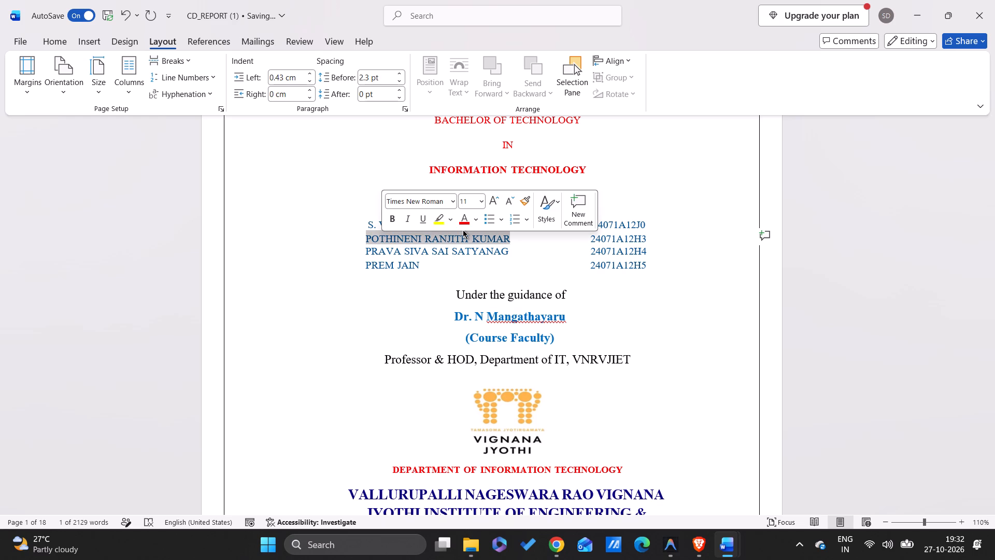
{"action": "key", "text": "ctrl+c"}
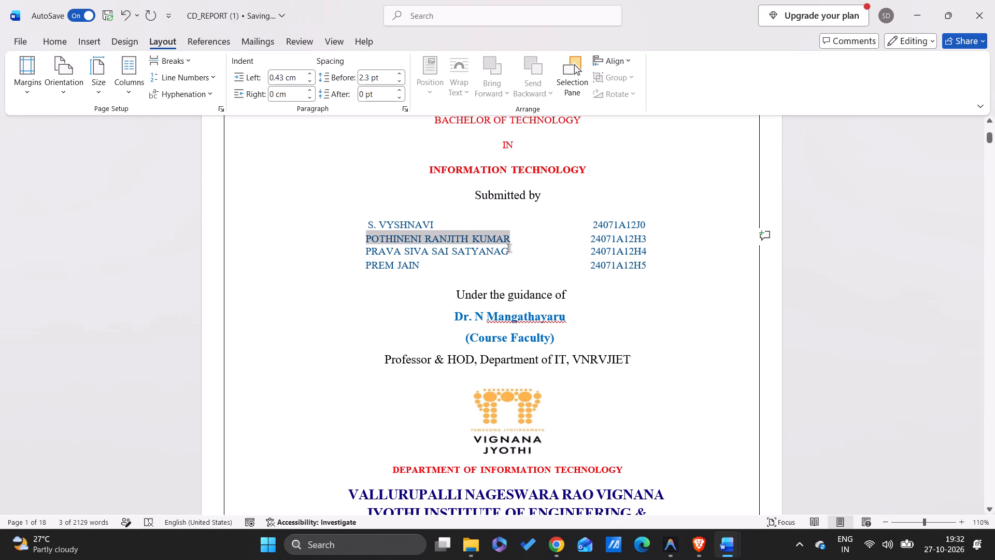
{"action": "key", "text": "ctrl+h"}
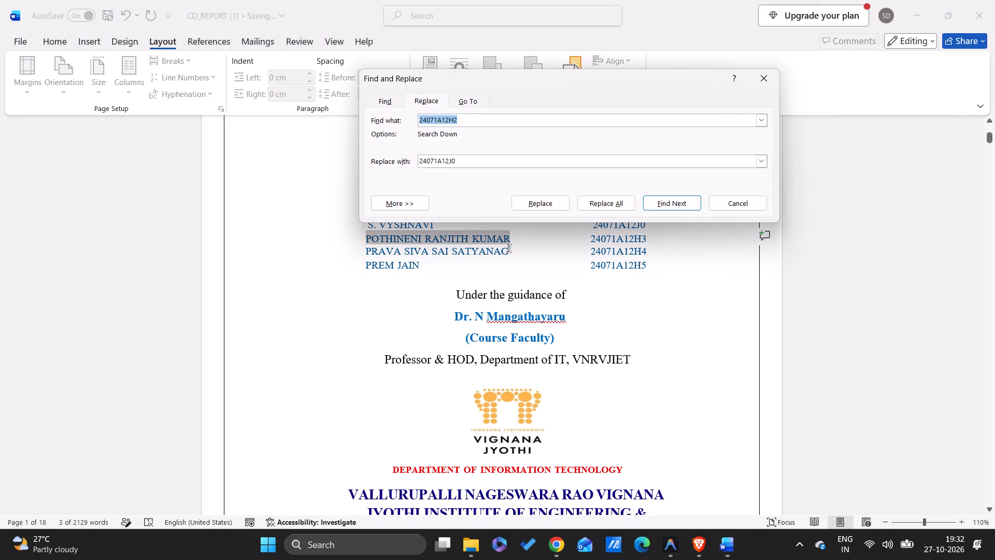
{"action": "key", "text": "ctrl+v"}
Switch to DM_Report and copy the second team member's name from its title page.
{"action": "key", "text": "alt+Tab"}
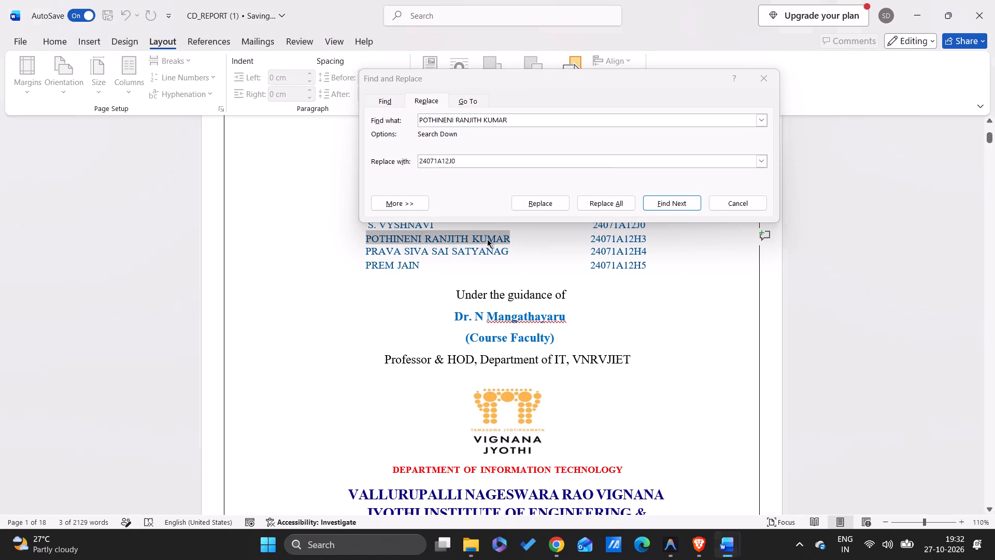
{"action": "key", "text": "alt+Tab"}
{"action": "key", "text": "alt+Tab"}
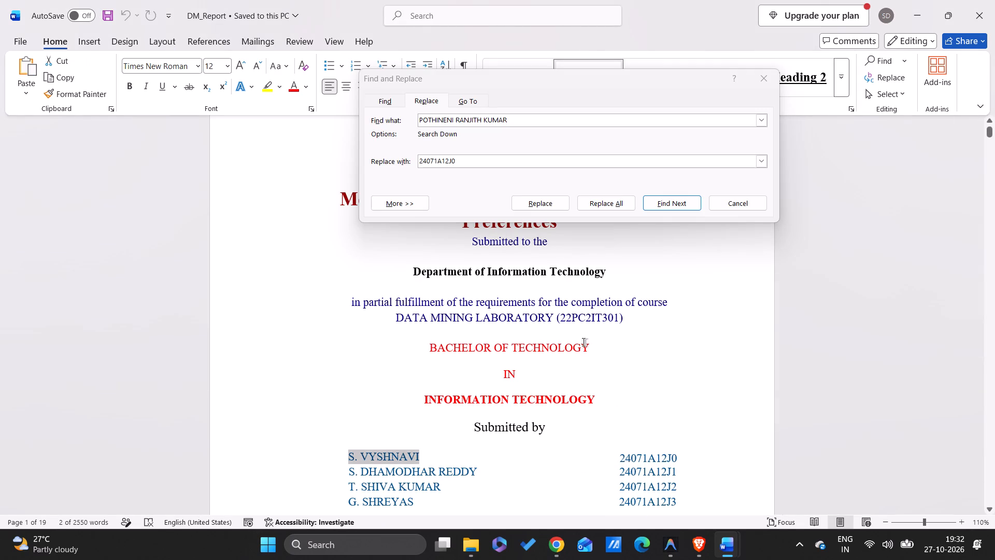
{"action": "scroll", "coordinate": [600, 388], "scroll_direction": "down", "scroll_amount": 1}
{"action": "left_click_drag", "start_coordinate": [486, 389], "coordinate": [445, 390]}
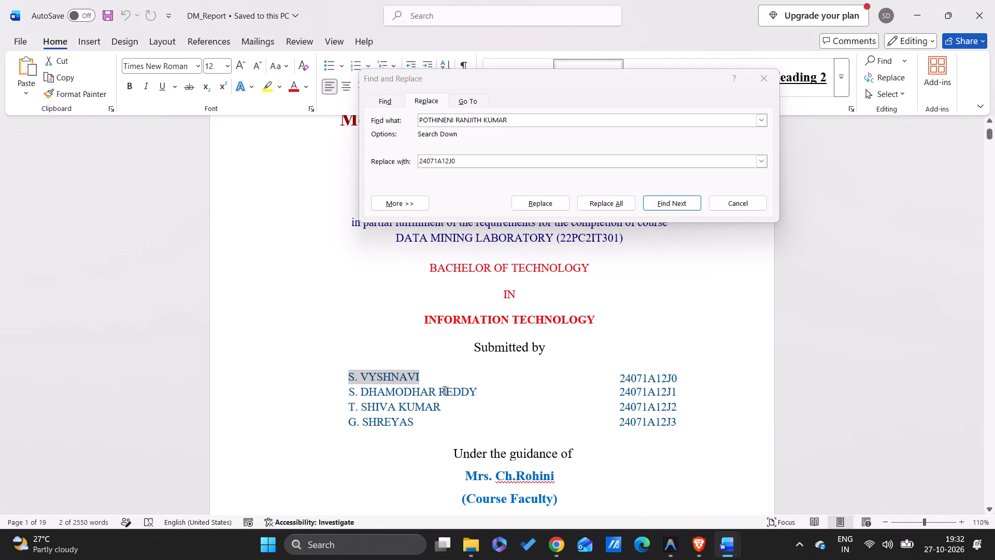
{"action": "left_click_drag", "start_coordinate": [445, 390], "coordinate": [350, 391]}
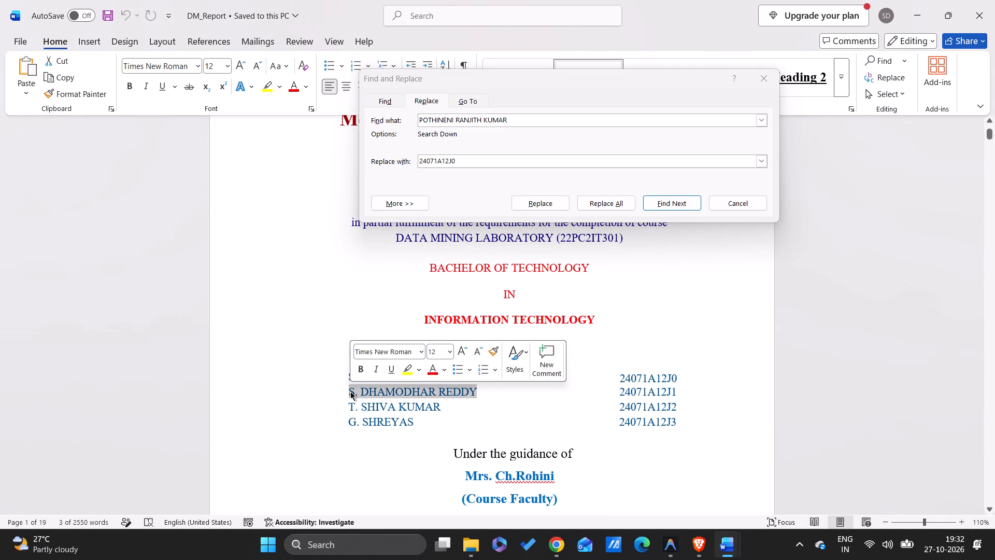
{"action": "key", "text": "ctrl+c"}
Return to CD_REPORT (1) and replace all occurrences of the old second student's name with the copied name.
{"action": "key", "text": "alt+Tab"}
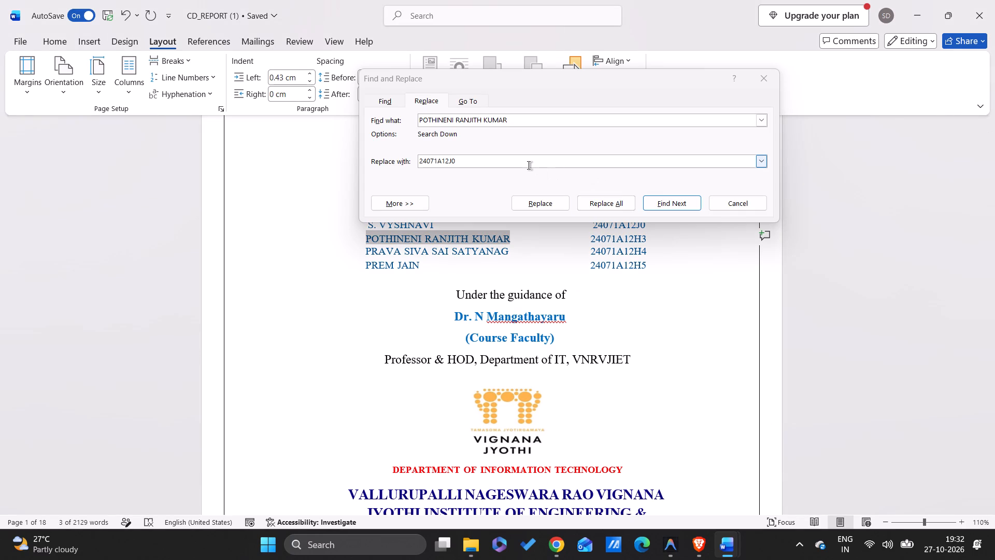
{"action": "left_click", "coordinate": [529, 165]}
{"action": "left_click", "coordinate": [527, 164]}
{"action": "key", "text": "ctrl+a"}
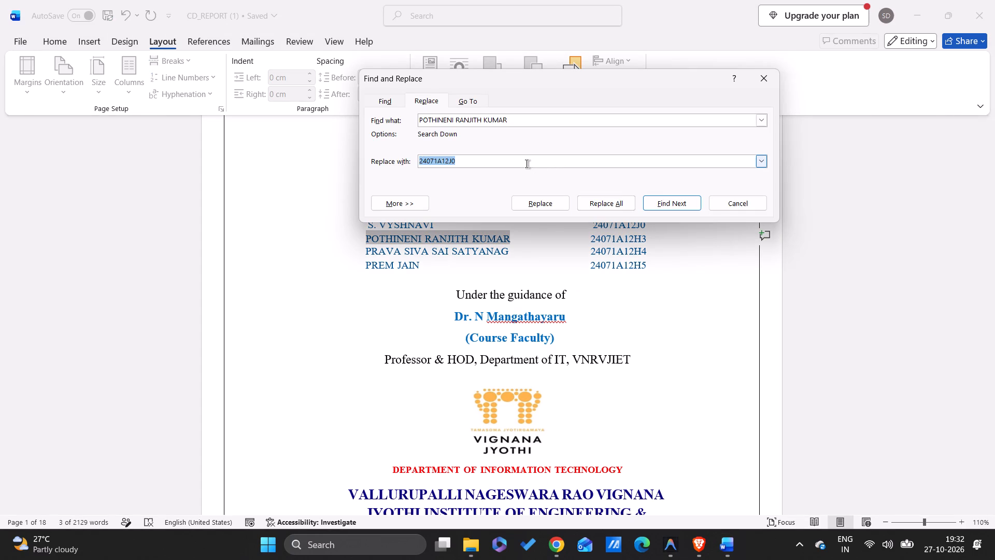
{"action": "key", "text": "ctrl+v"}
{"action": "left_click", "coordinate": [606, 197]}
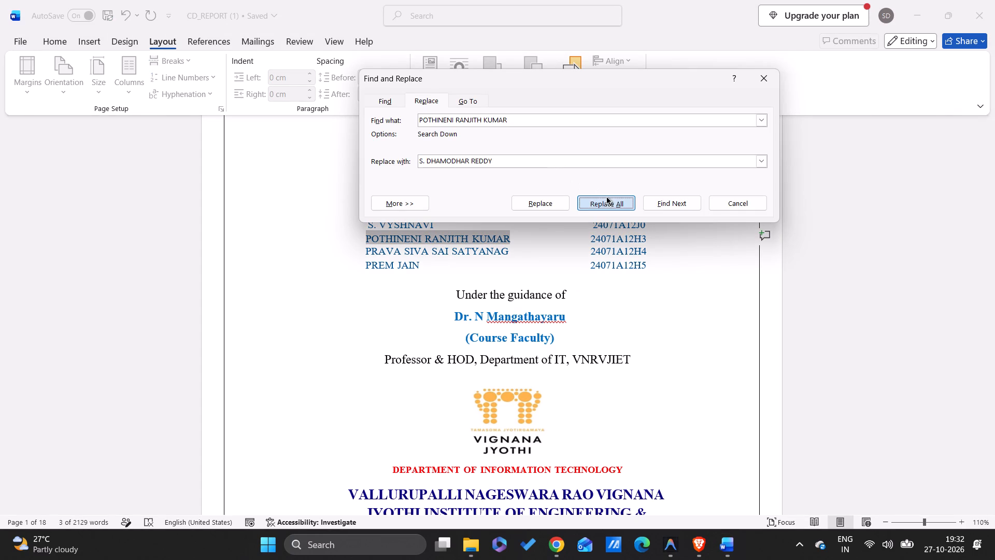
{"action": "left_click", "coordinate": [611, 198]}
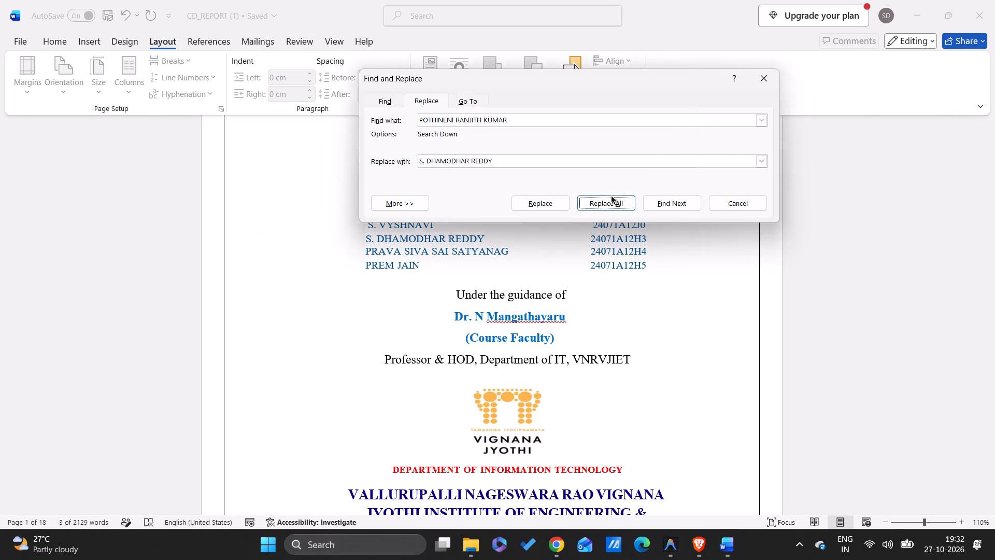
{"action": "left_click", "coordinate": [634, 184]}
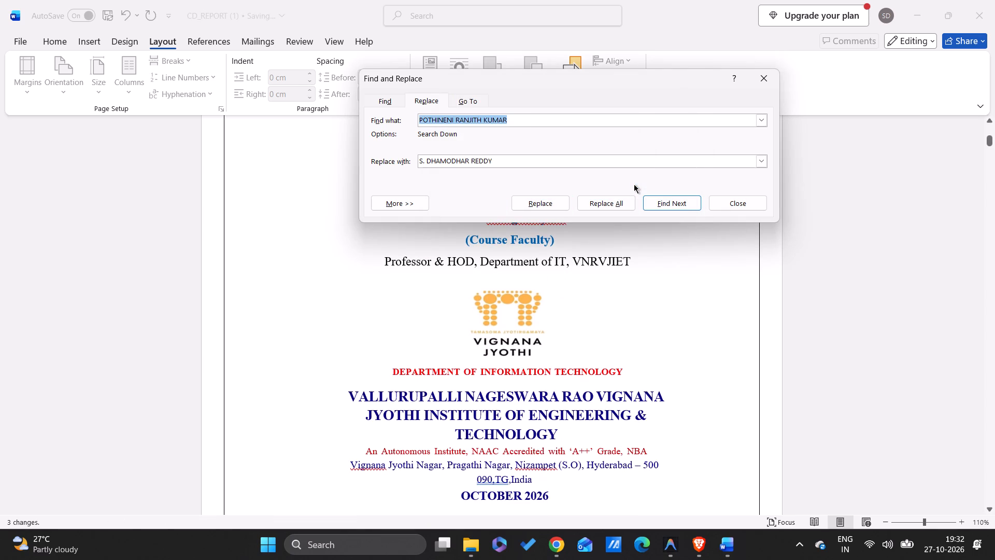
{"action": "left_click", "coordinate": [774, 77]}
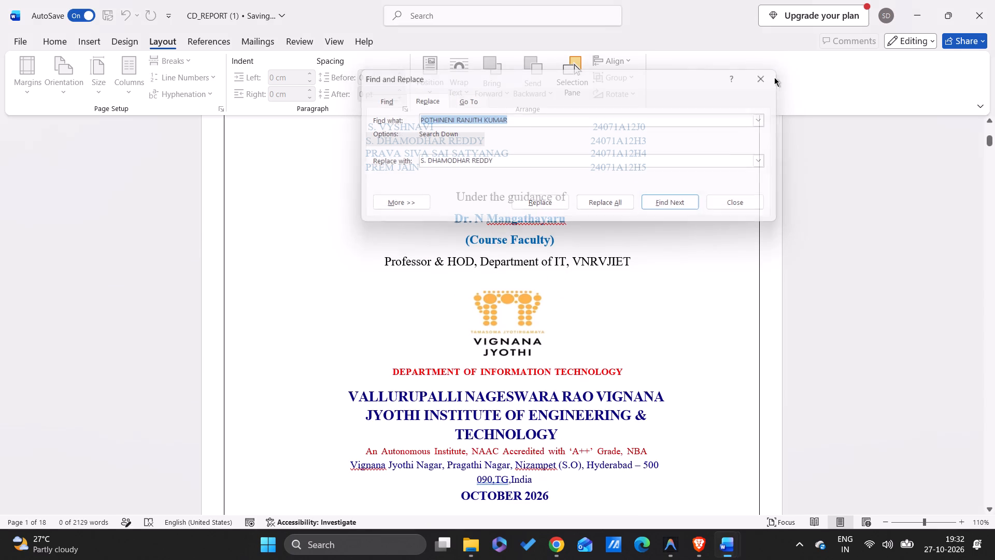
Copy the second student's old roll number from the title page and enter it as the find text in Find and Replace.
{"action": "scroll", "coordinate": [616, 316], "scroll_direction": "up", "scroll_amount": 1}
{"action": "right_click", "coordinate": [616, 316]}
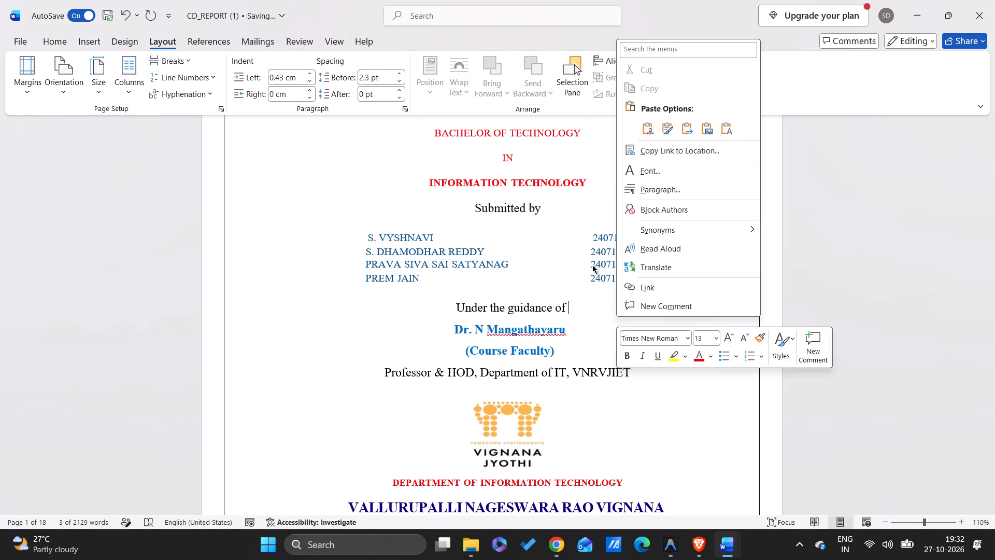
{"action": "left_click", "coordinate": [592, 265]}
{"action": "left_click_drag", "start_coordinate": [647, 251], "coordinate": [590, 251]}
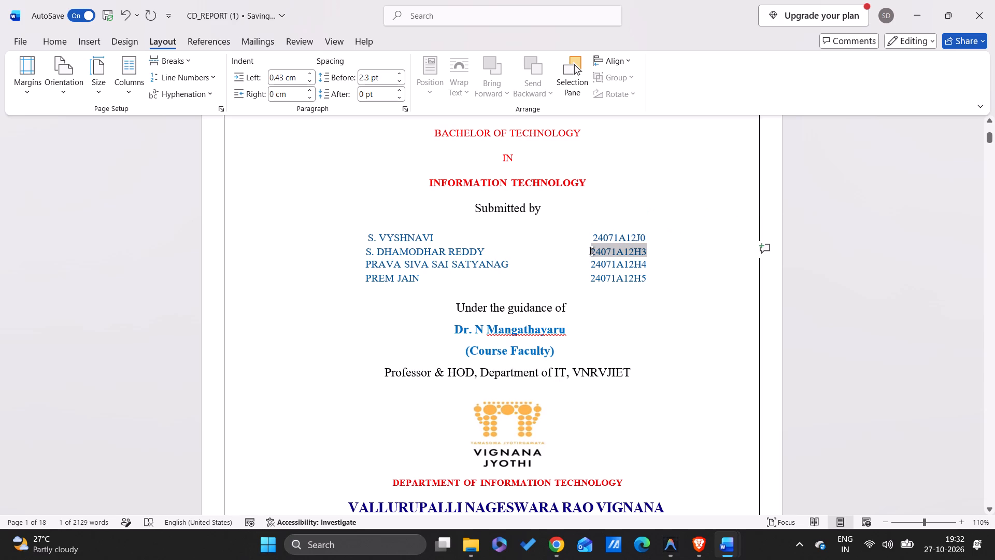
{"action": "key", "text": "ctrl+c"}
{"action": "key", "text": "ctrl+h"}
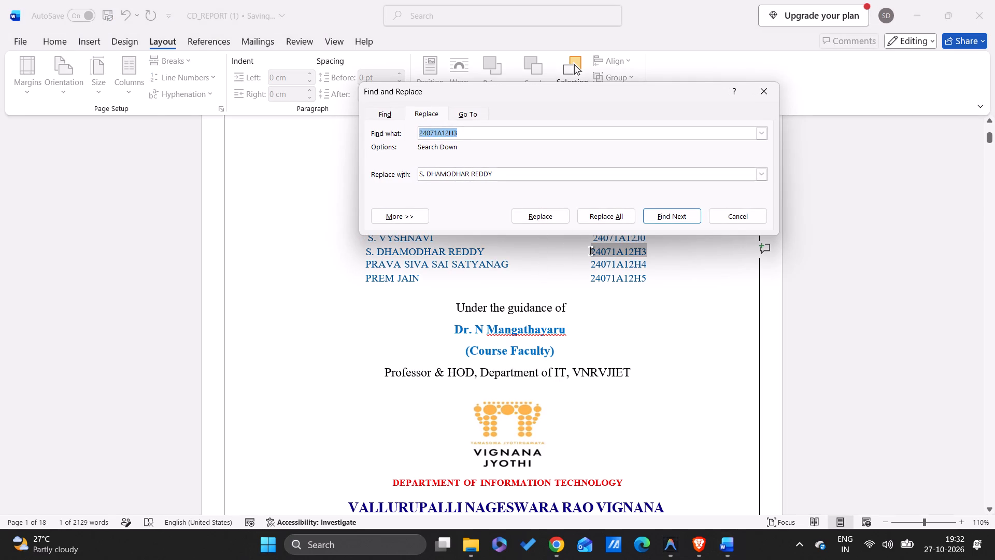
{"action": "key", "text": "ctrl+v"}
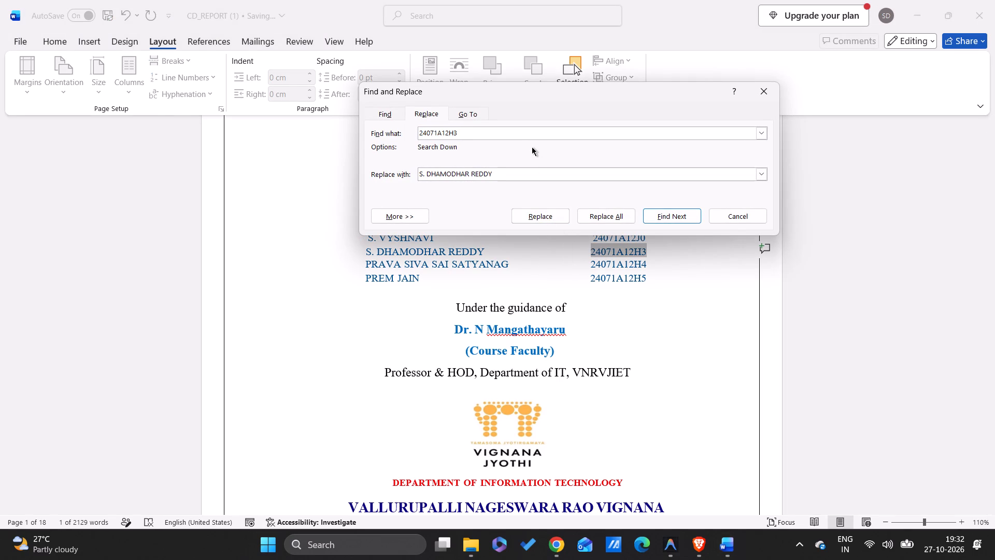
{"action": "key", "text": "BackSpace"}
{"action": "key", "text": "BackSpace"}
{"action": "key", "text": "ctrl+z"}
Enter the second team member's correct roll number as the replacement text in Find and Replace.
{"action": "left_click", "coordinate": [535, 174]}
{"action": "key", "text": "ctrl+a"}
{"action": "key", "text": "ctrl+v"}
{"action": "key", "text": "BackSpace"}
{"action": "key", "text": "BackSpace"}
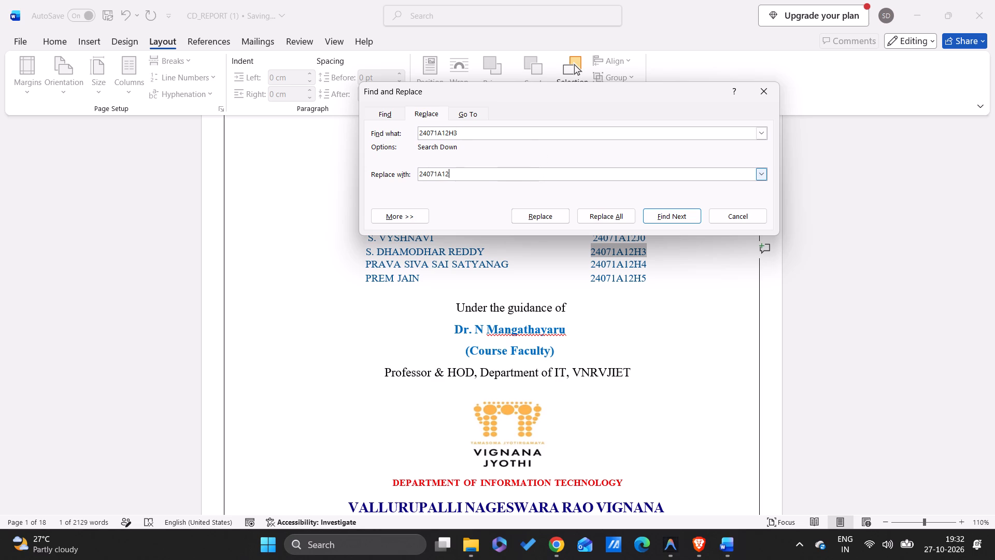
{"action": "key", "text": "shift+j"}
{"action": "key", "text": "1"}
Replace all occurrences of the second student's old roll number with the entered one and close Find and Replace.
{"action": "left_click", "coordinate": [616, 213]}
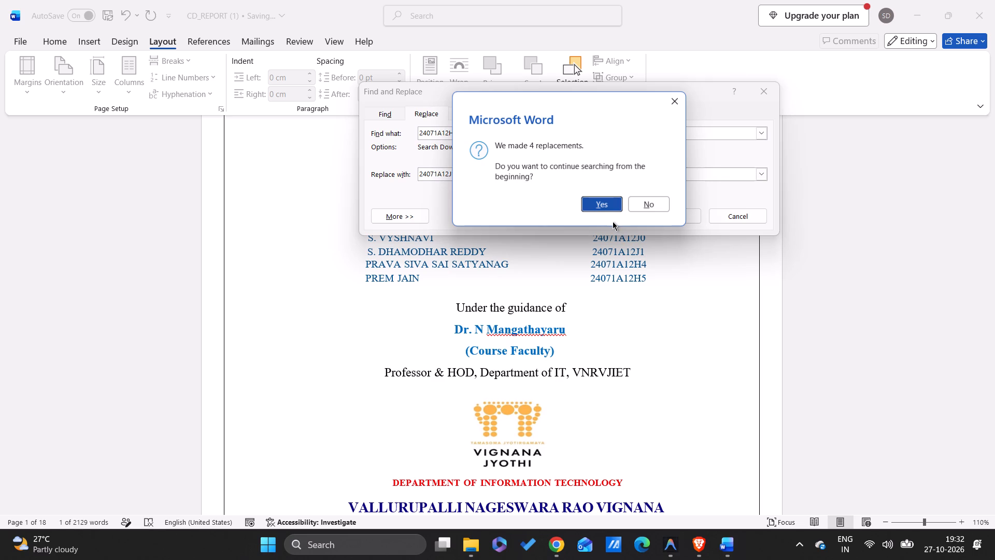
{"action": "left_click", "coordinate": [607, 204]}
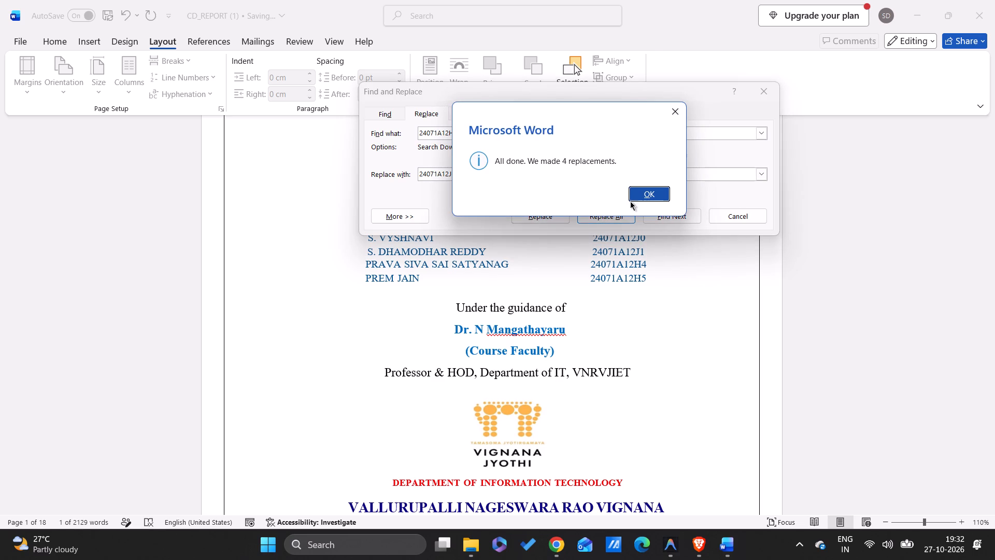
{"action": "left_click", "coordinate": [635, 195]}
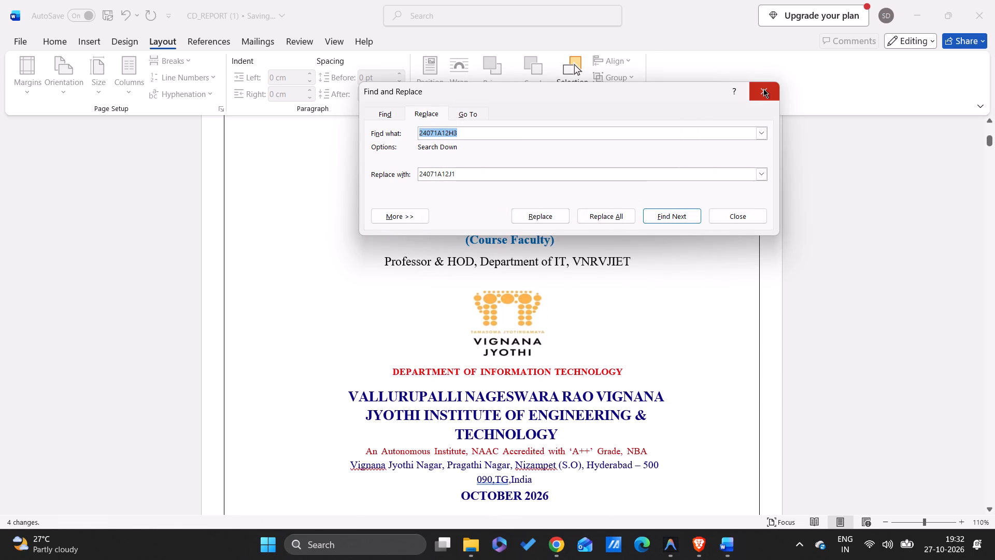
{"action": "left_click", "coordinate": [763, 89]}
Copy the third student's old name from the CD_REPORT (1) title page and enter it as the find text in Find and Replace.
{"action": "scroll", "coordinate": [678, 245], "scroll_direction": "up", "scroll_amount": 1}
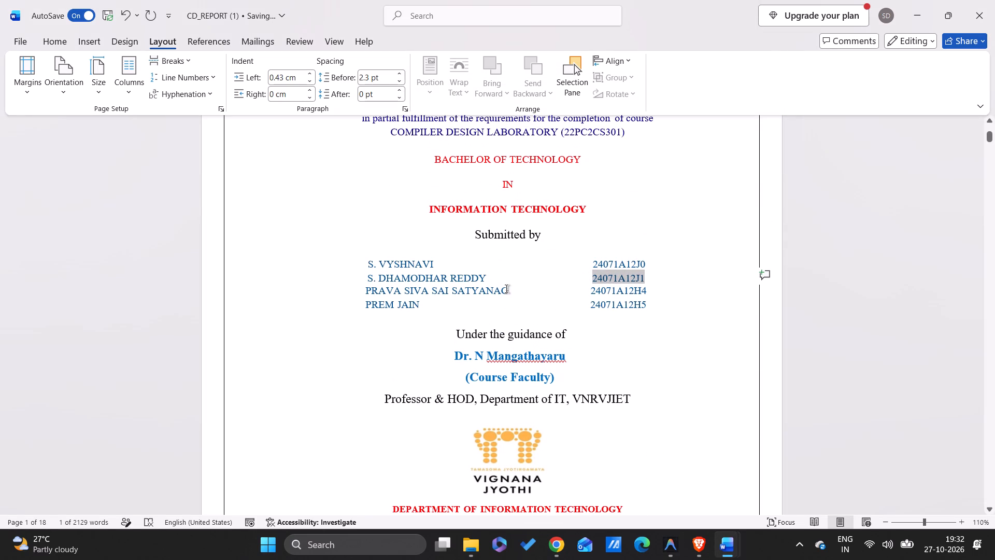
{"action": "left_click_drag", "start_coordinate": [517, 290], "coordinate": [375, 293]}
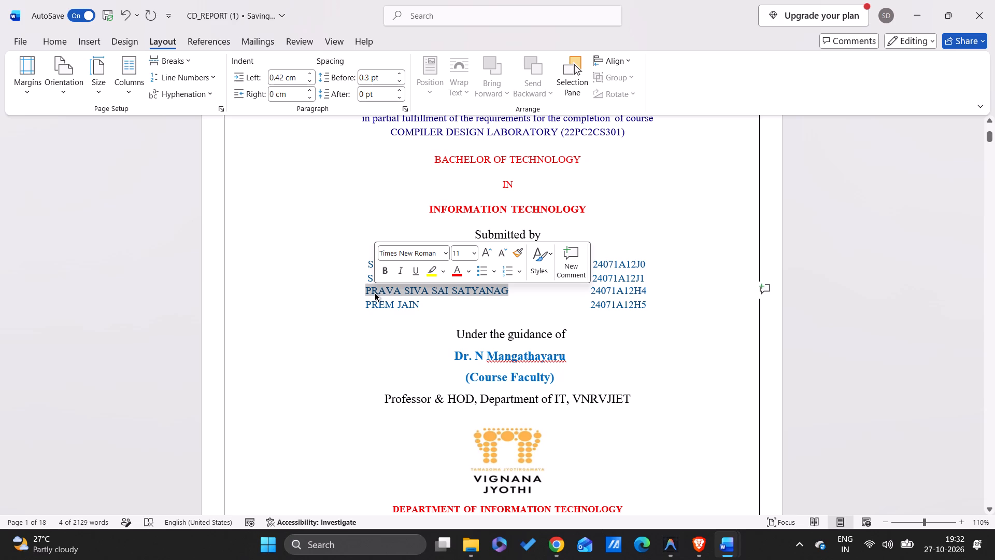
{"action": "key", "text": "ctrl+c"}
{"action": "key", "text": "alt+Tab"}
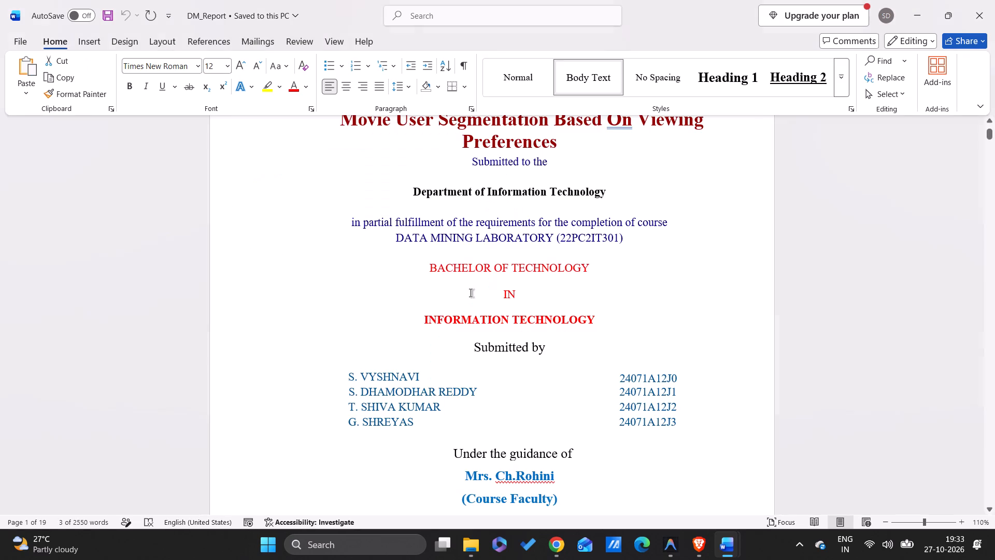
{"action": "key", "text": "alt+Tab"}
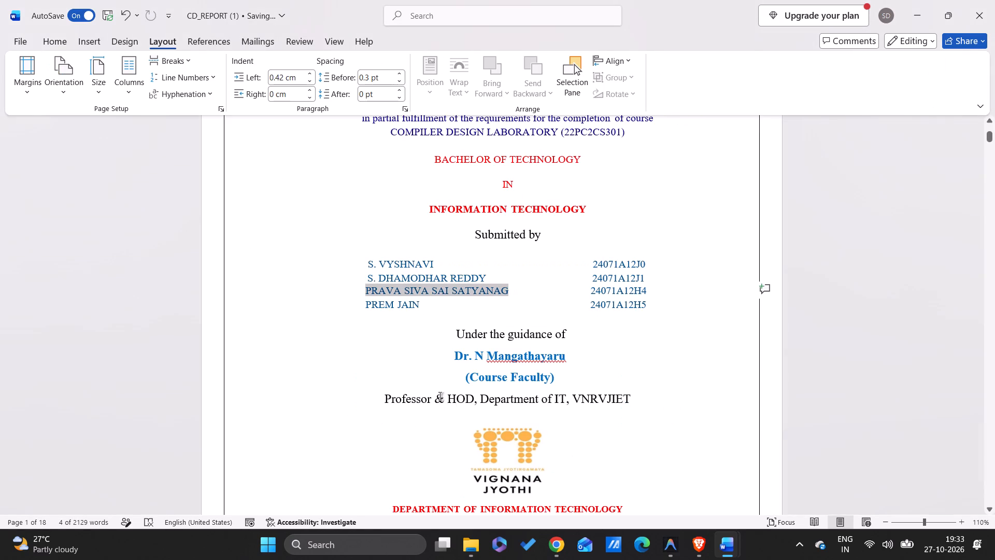
{"action": "key", "text": "ctrl+h"}
{"action": "key", "text": "ctrl+v"}
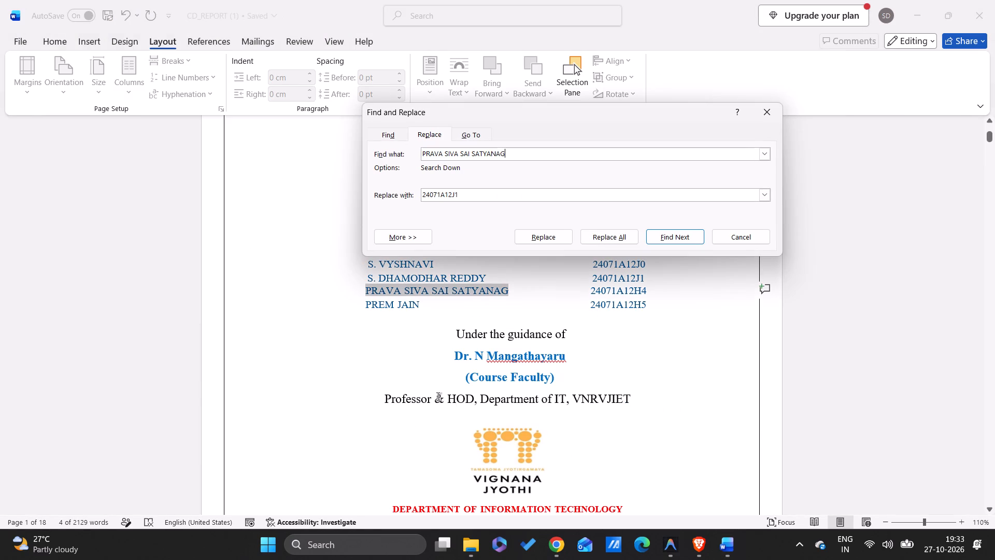
Switch to DM_Report and copy the third team member's name from its title page.
{"action": "key", "text": "alt+Tab"}
{"action": "key", "text": "alt+Tab"}
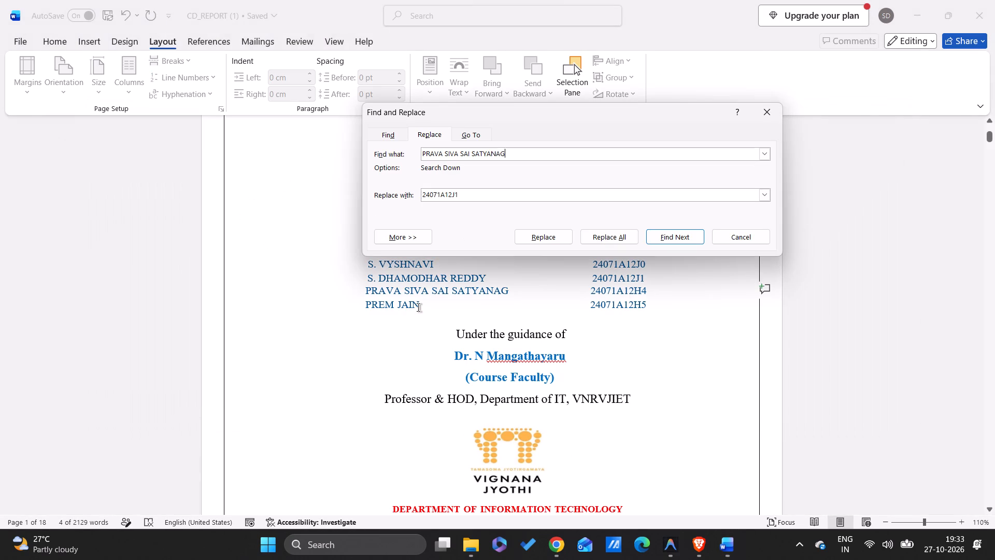
{"action": "key", "text": "alt+Tab"}
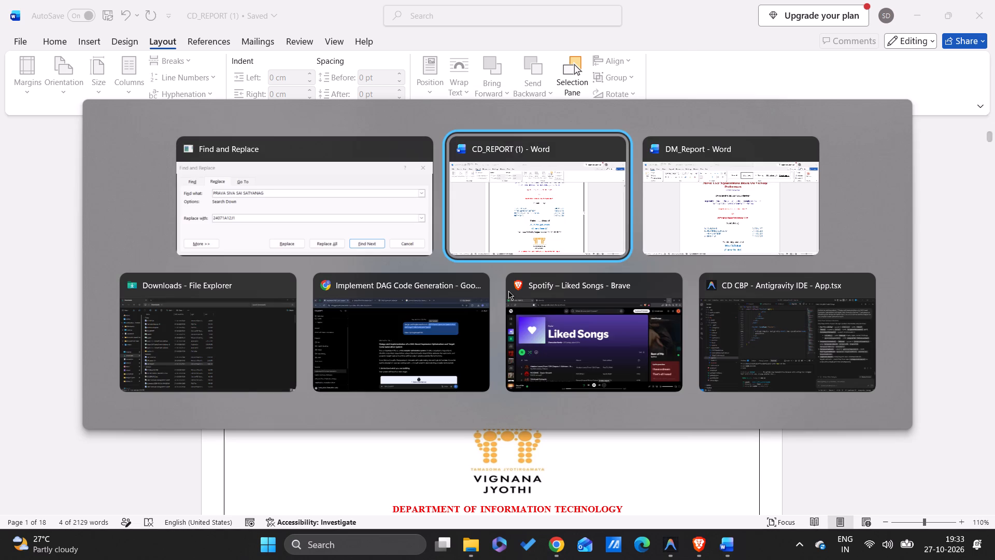
{"action": "key", "text": "alt+Tab"}
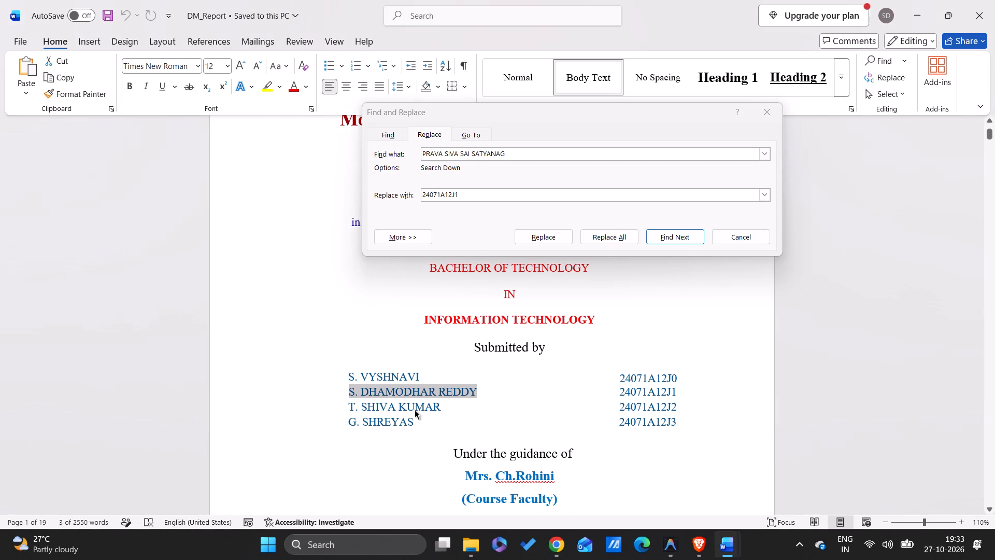
{"action": "left_click_drag", "start_coordinate": [448, 405], "coordinate": [340, 403]}
{"action": "key", "text": "ctrl+c"}
Return to CD_REPORT (1) and replace all occurrences of the old third student's name with the copied name.
{"action": "key", "text": "alt+Tab"}
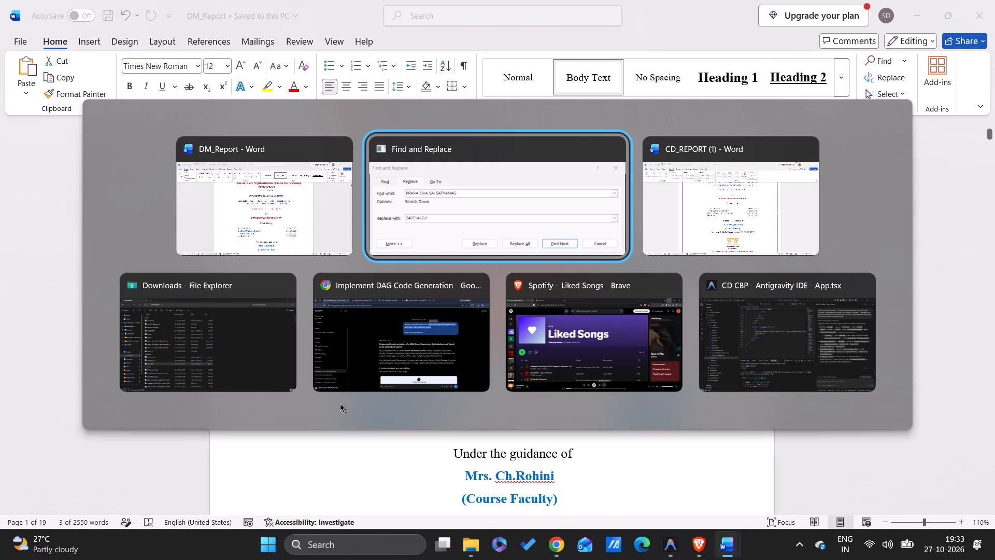
{"action": "key", "text": "alt+Tab"}
{"action": "key", "text": "alt+Tab"}
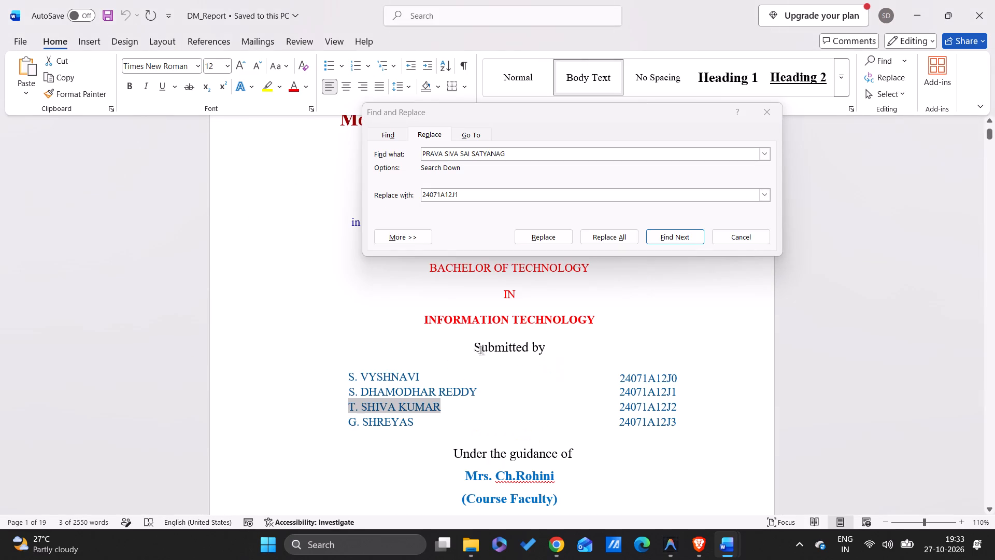
{"action": "key", "text": "alt+Tab"}
{"action": "left_click", "coordinate": [482, 195]}
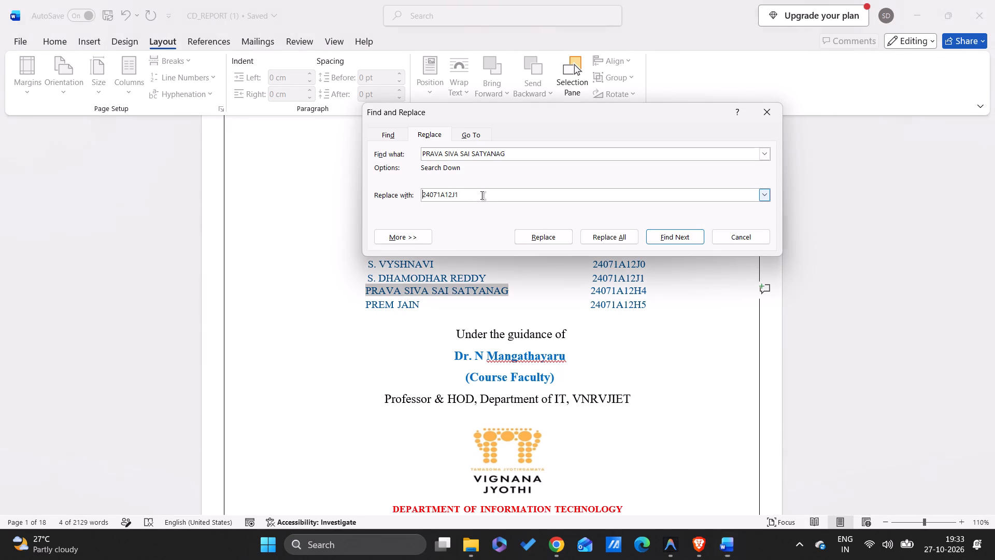
{"action": "key", "text": "ctrl+a"}
{"action": "key", "text": "ctrl+v"}
{"action": "left_click", "coordinate": [605, 234]}
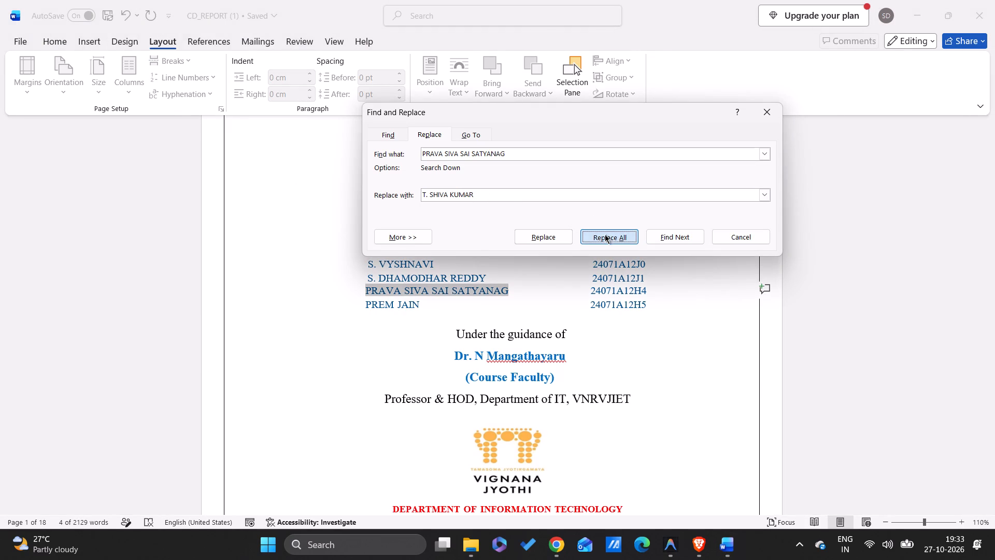
{"action": "left_click", "coordinate": [601, 223]}
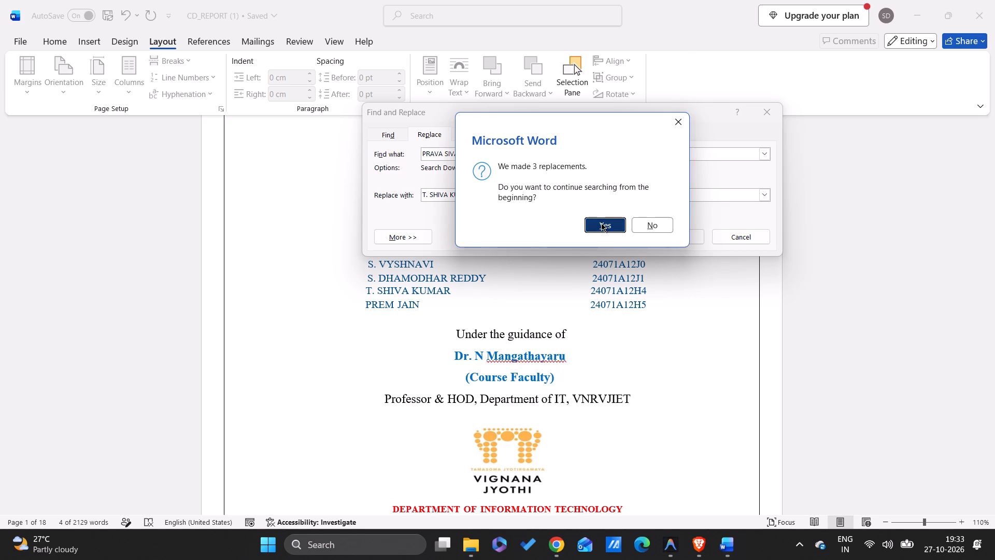
{"action": "left_click", "coordinate": [656, 216]}
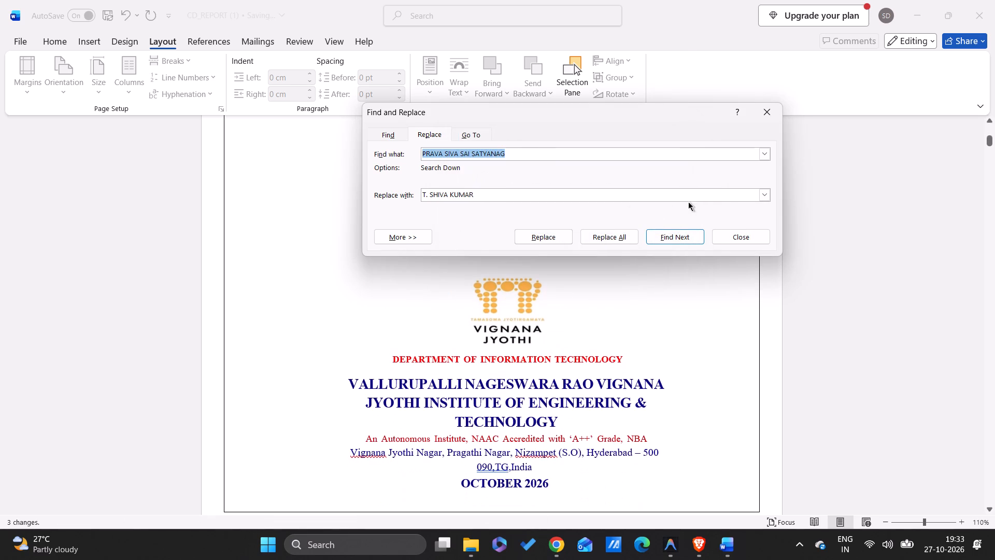
{"action": "left_click", "coordinate": [771, 107]}
Copy the third student's old roll number from the title page and enter it as the find text in Find and Replace.
{"action": "scroll", "coordinate": [604, 275], "scroll_direction": "up", "scroll_amount": 1}
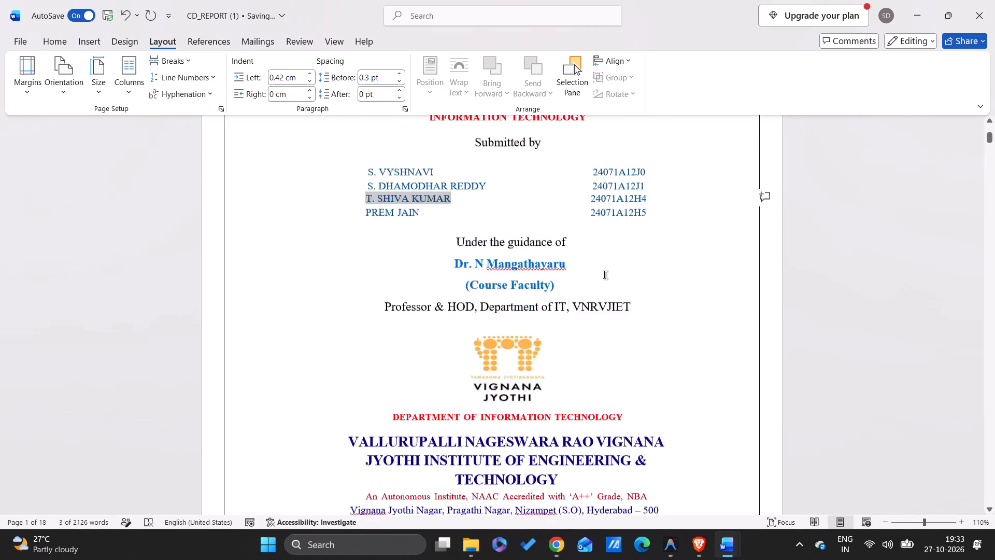
{"action": "scroll", "coordinate": [604, 275], "scroll_direction": "up", "scroll_amount": 1}
{"action": "left_click_drag", "start_coordinate": [647, 302], "coordinate": [592, 306]}
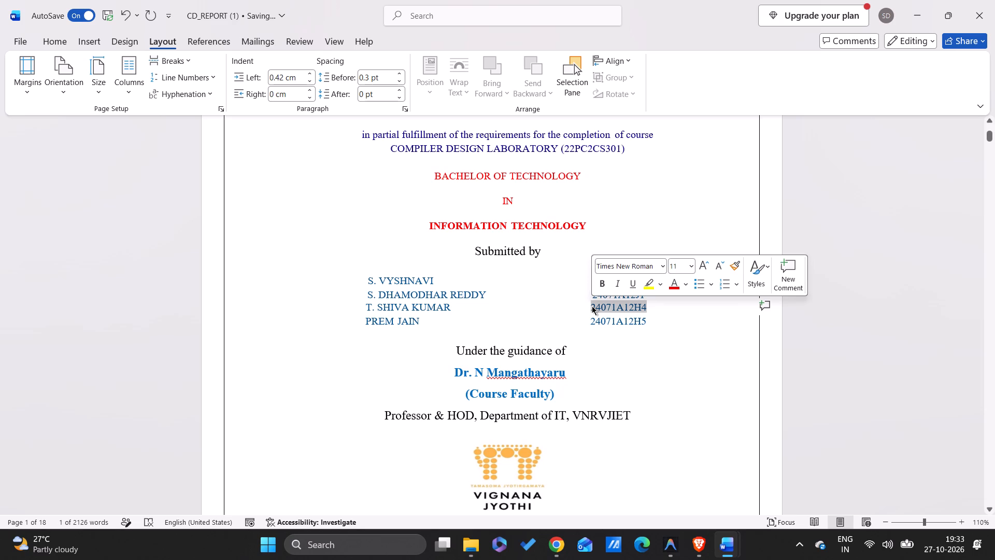
{"action": "left_click", "coordinate": [592, 306]}
{"action": "left_click_drag", "start_coordinate": [590, 306], "coordinate": [644, 305]}
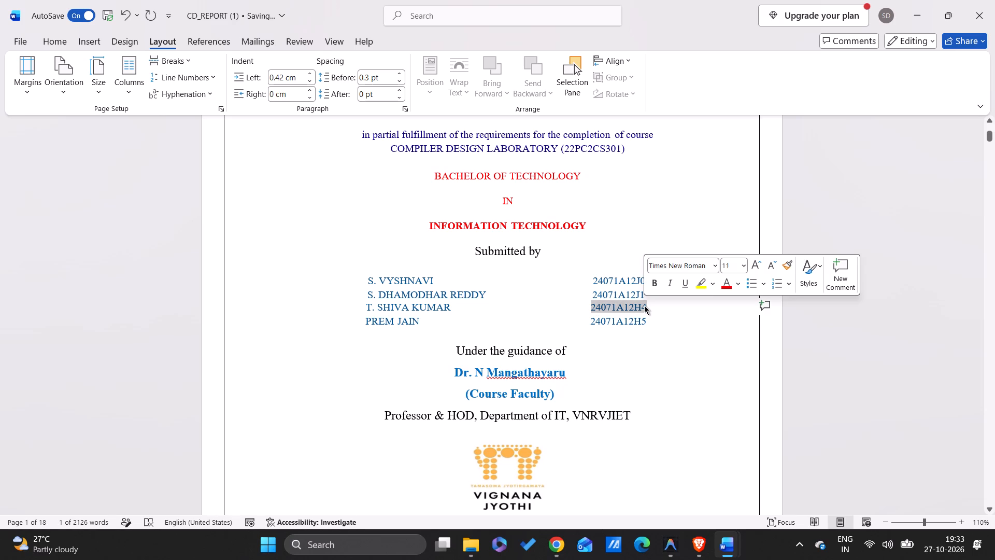
{"action": "key", "text": "ctrl+c"}
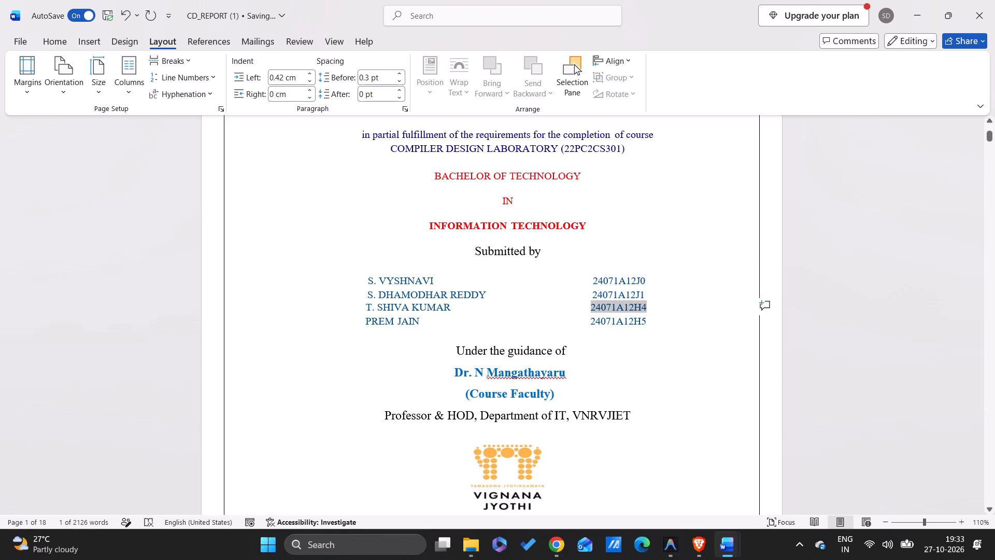
{"action": "key", "text": "ctrl+h"}
{"action": "key", "text": "ctrl+v"}
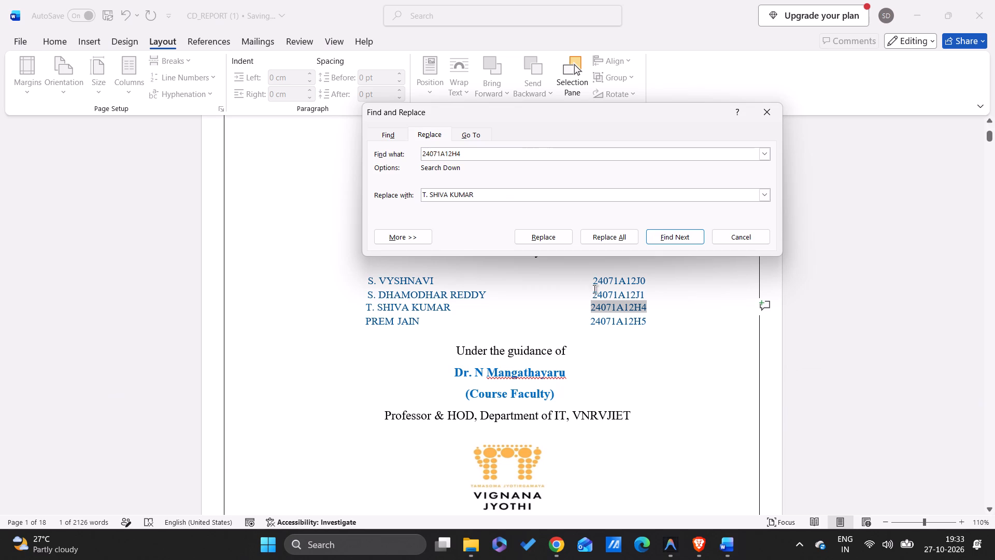
Replace all occurrences of the third student's old roll number with the correct roll number from DM_Report.
{"action": "left_click", "coordinate": [509, 197]}
{"action": "key", "text": "ctrl+a"}
{"action": "key", "text": "ctrl+v"}
{"action": "key", "text": "BackSpace"}
{"action": "key", "text": "BackSpace"}
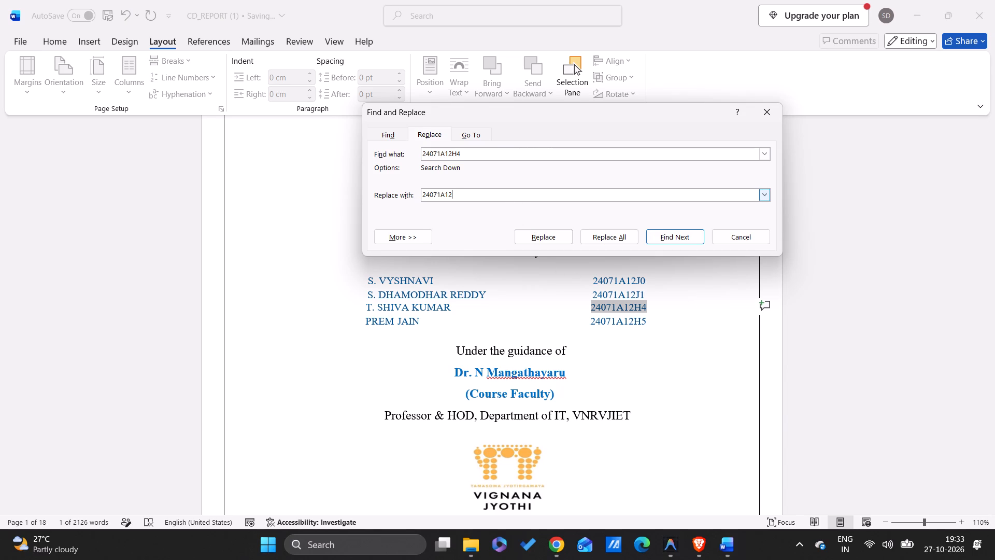
{"action": "type", "text": "J2"}
{"action": "left_click", "coordinate": [607, 235]}
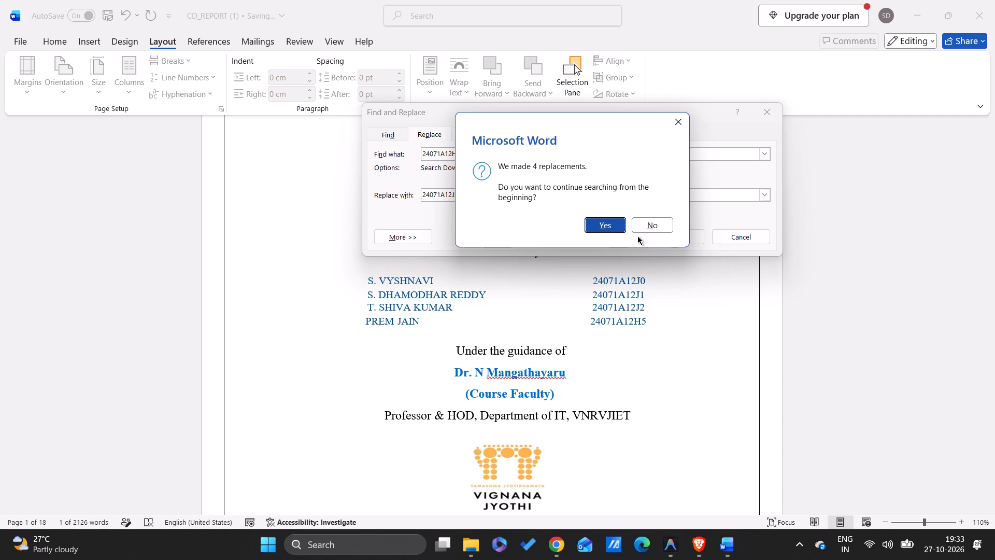
{"action": "left_click", "coordinate": [597, 217]}
{"action": "left_click", "coordinate": [654, 214]}
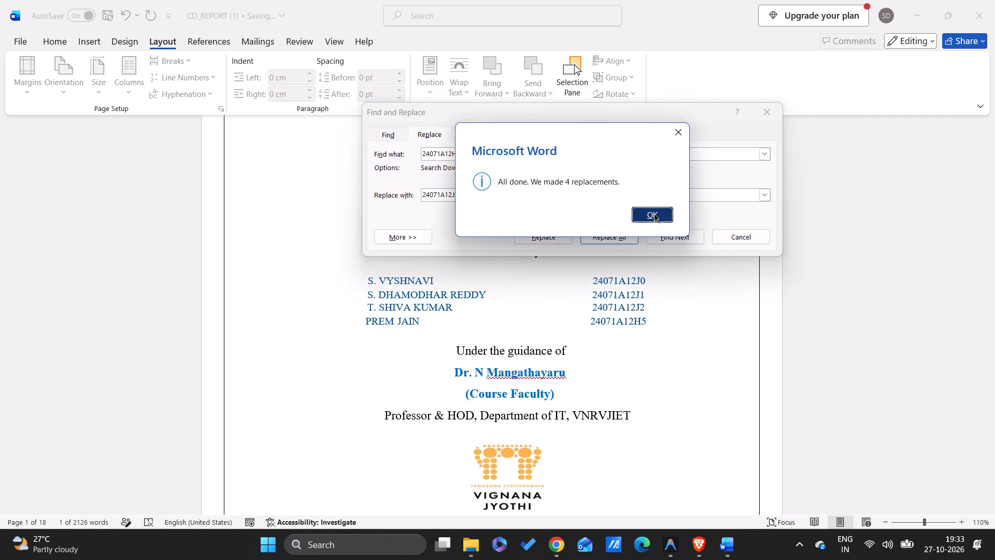
{"action": "left_click", "coordinate": [763, 114]}
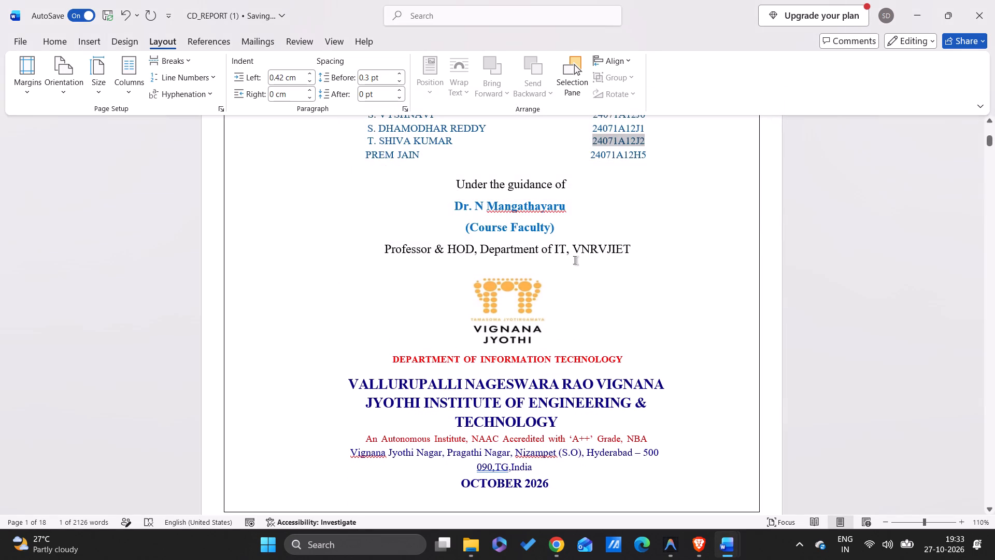
Copy the fourth student's old name from the title page and enter it as the find text in Find and Replace.
{"action": "scroll", "coordinate": [537, 286], "scroll_direction": "up", "scroll_amount": 2}
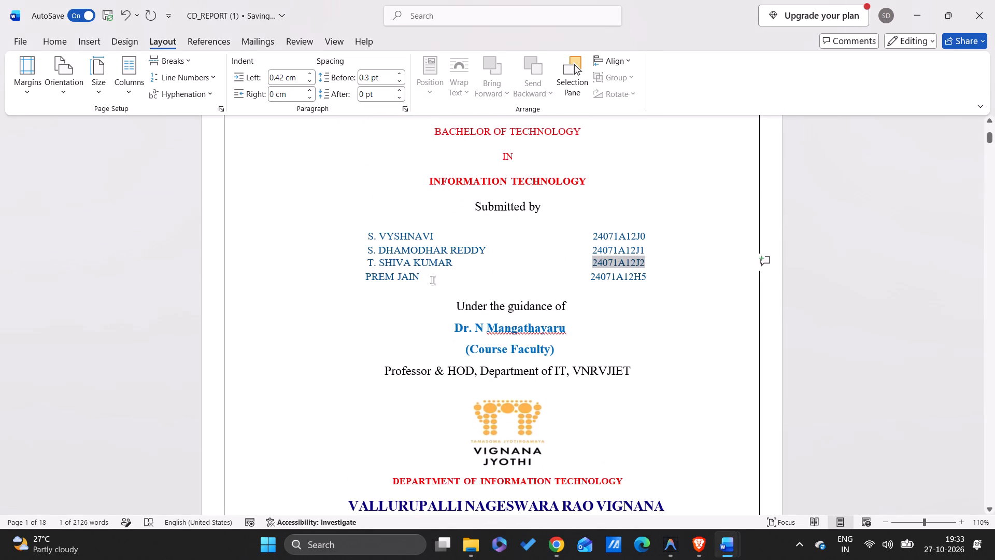
{"action": "left_click_drag", "start_coordinate": [430, 278], "coordinate": [372, 278]}
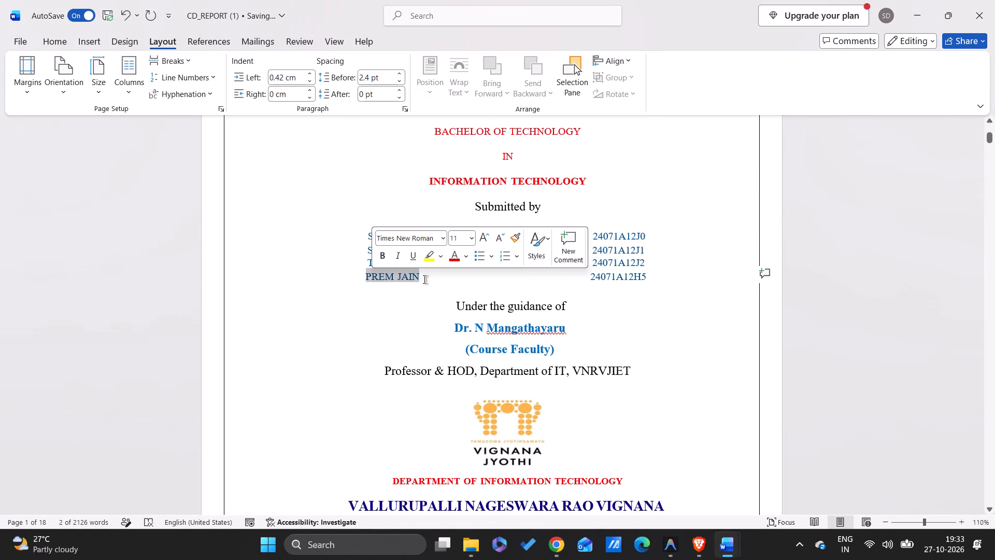
{"action": "key", "text": "ctrl+c"}
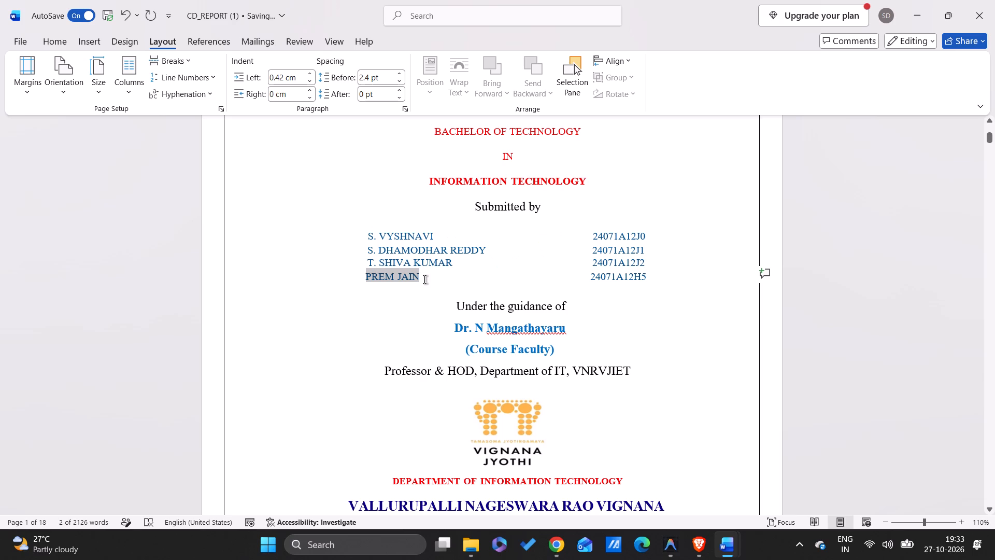
{"action": "key", "text": "ctrl+h"}
{"action": "left_click", "coordinate": [424, 279]}
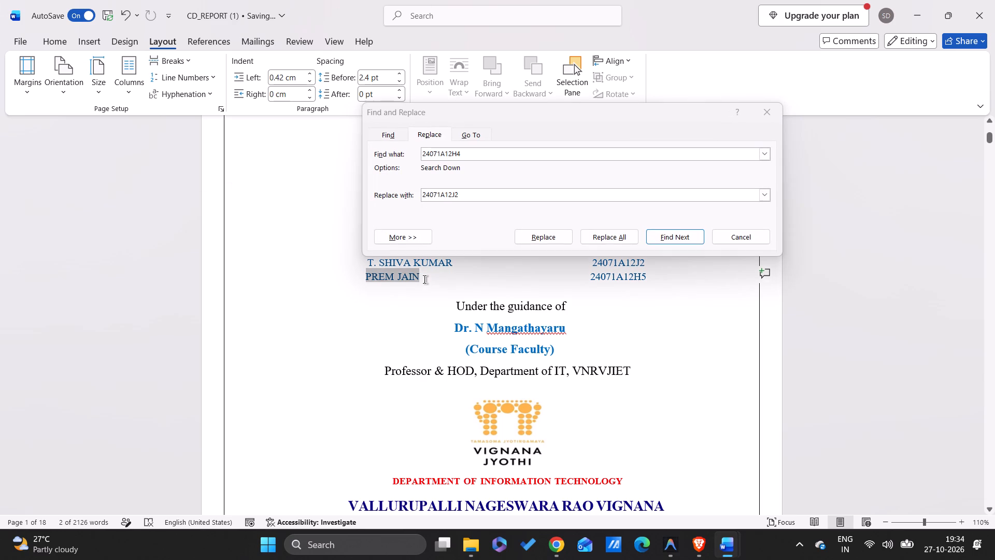
{"action": "key", "text": "ctrl+v"}
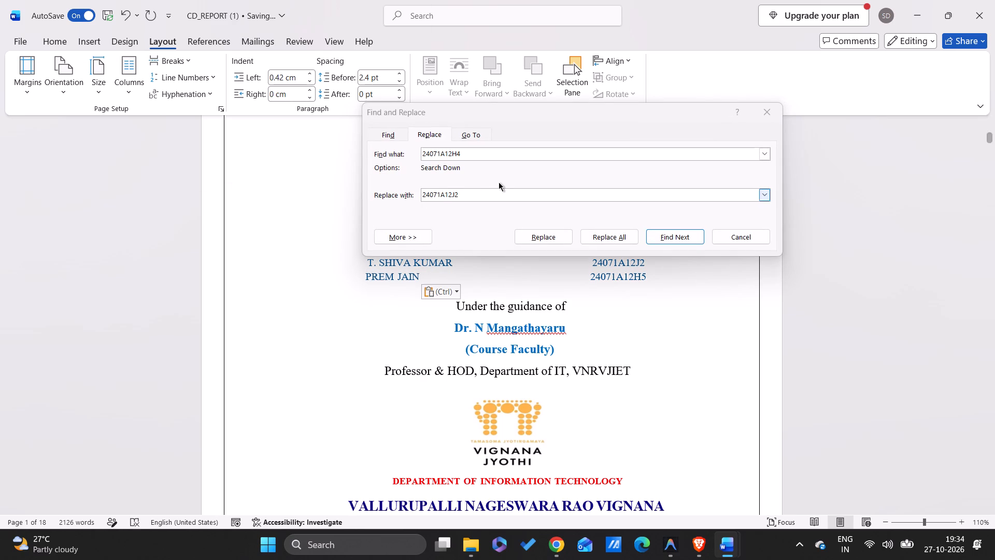
{"action": "left_click", "coordinate": [476, 151]}
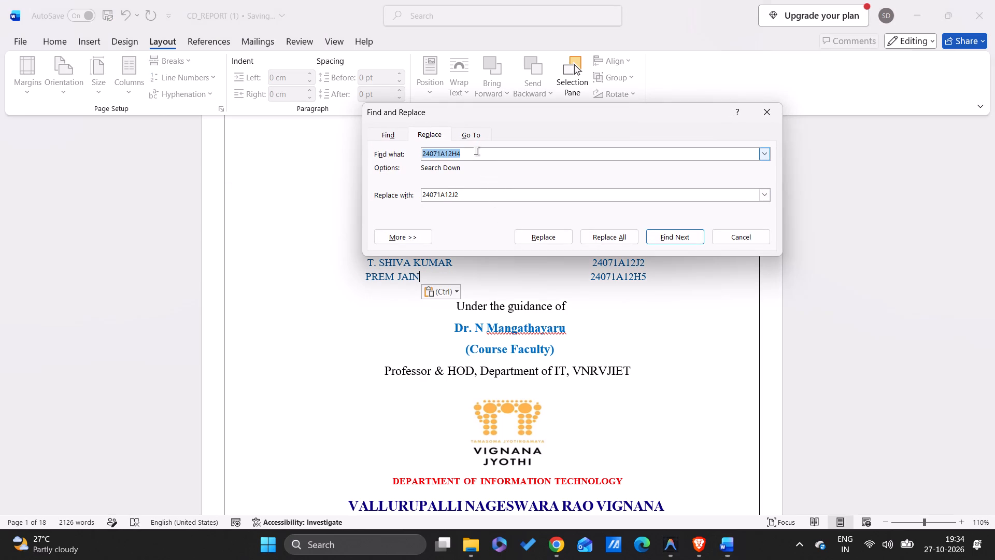
{"action": "key", "text": "ctrl+v"}
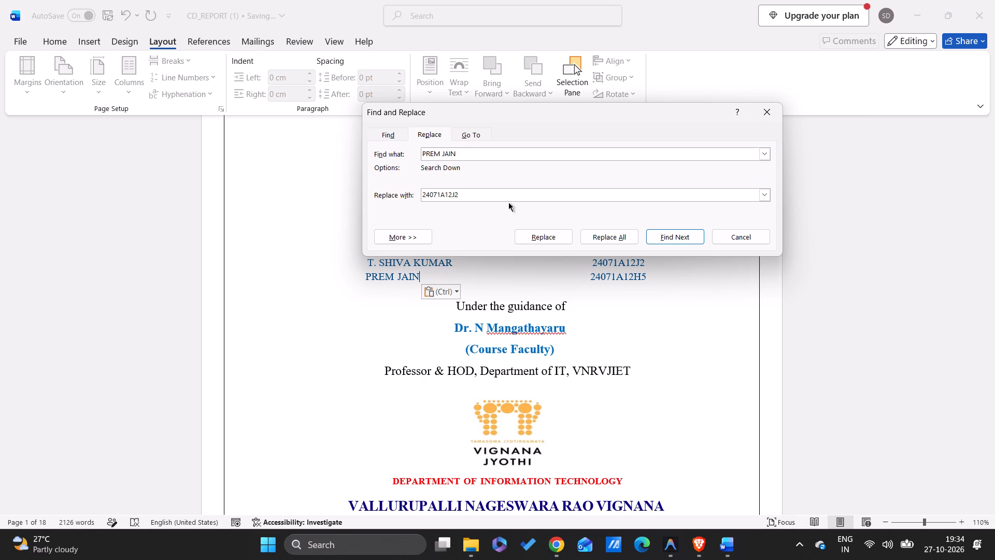
Switch to DM_Report and copy the fourth team member's name from its title page.
{"action": "left_click", "coordinate": [505, 195]}
{"action": "key", "text": "alt+Tab"}
{"action": "key", "text": "alt+Tab"}
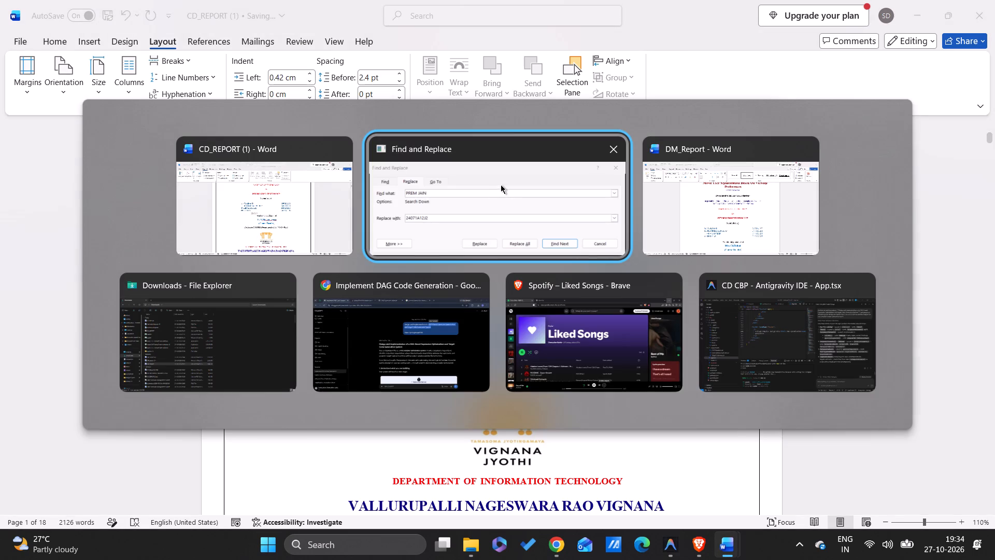
{"action": "key", "text": "alt+Tab"}
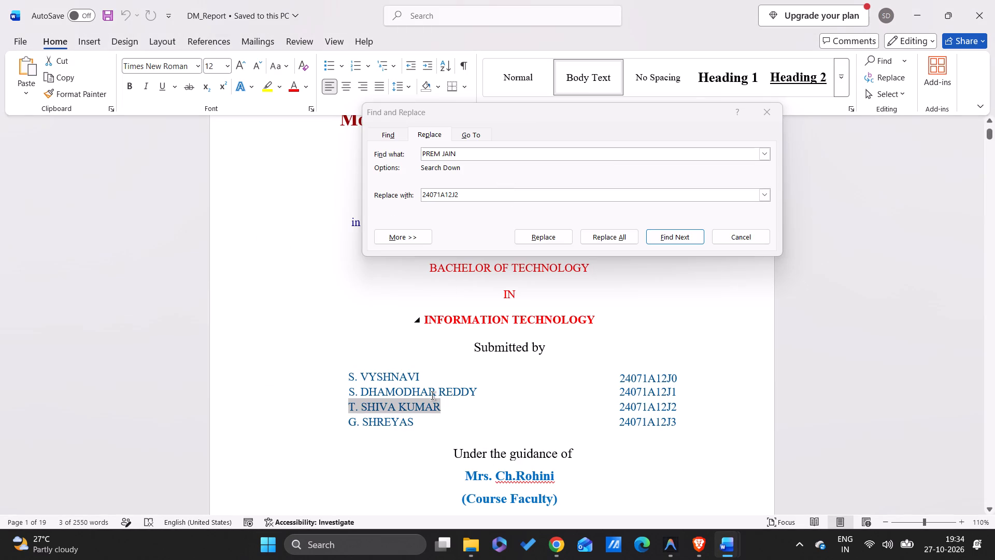
{"action": "left_click_drag", "start_coordinate": [425, 412], "coordinate": [422, 418]}
{"action": "left_click", "coordinate": [422, 418]}
{"action": "left_click_drag", "start_coordinate": [422, 418], "coordinate": [327, 423]}
{"action": "key", "text": "ctrl+c"}
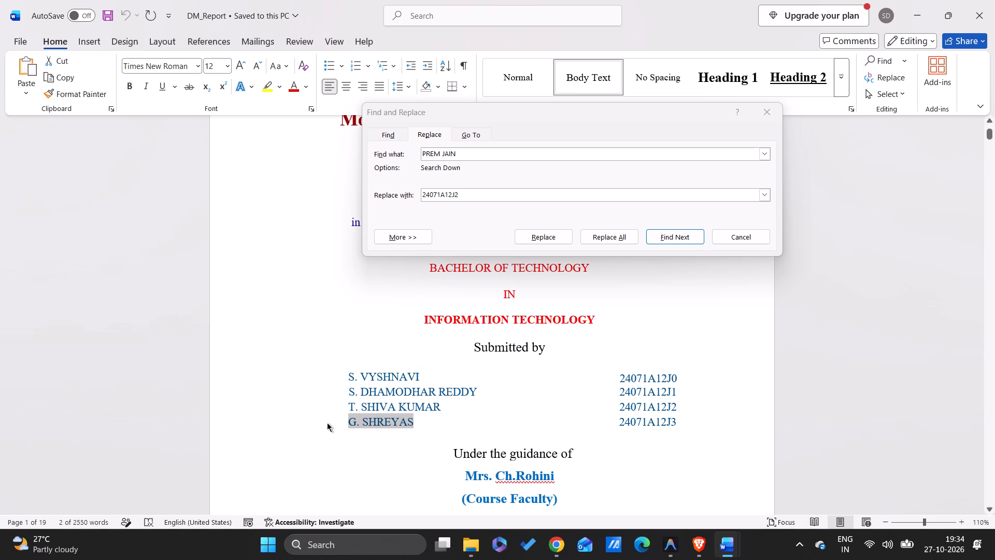
Return to CD_REPORT (1) and replace all occurrences of the old fourth student's name with the copied name.
{"action": "key", "text": "alt+Tab"}
{"action": "key", "text": "alt+Tab"}
{"action": "key", "text": "alt+Tab"}
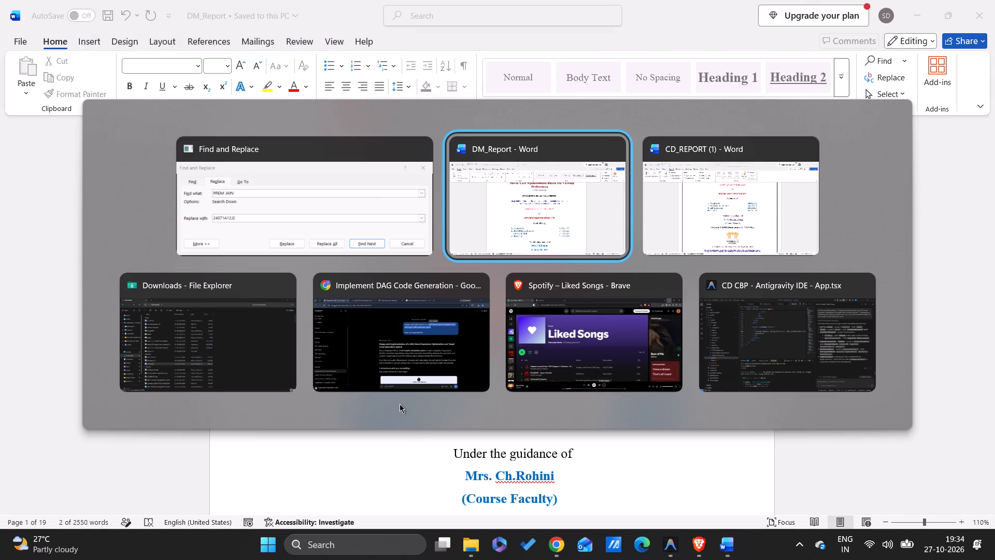
{"action": "key", "text": "alt+Tab"}
{"action": "key", "text": "alt+Tab"}
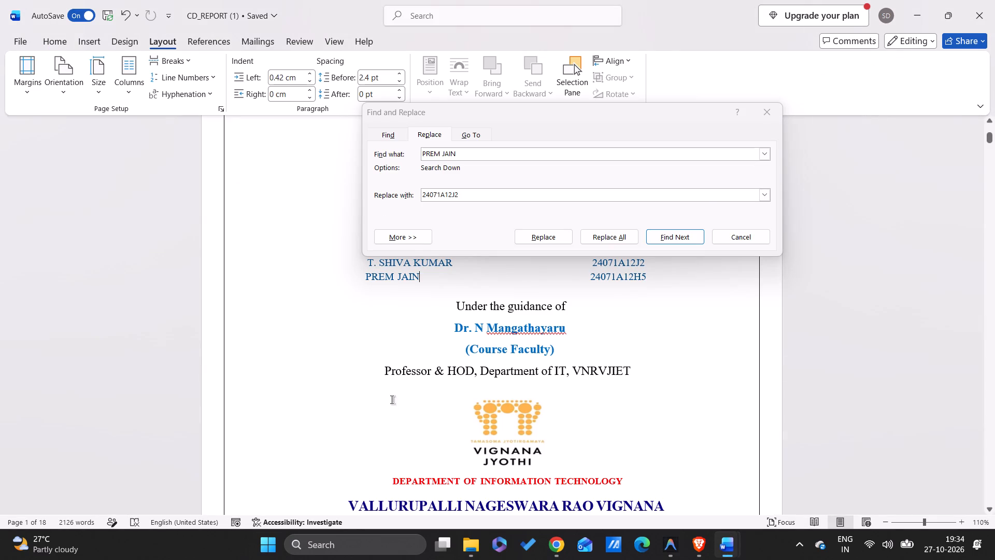
{"action": "left_click", "coordinate": [479, 197]}
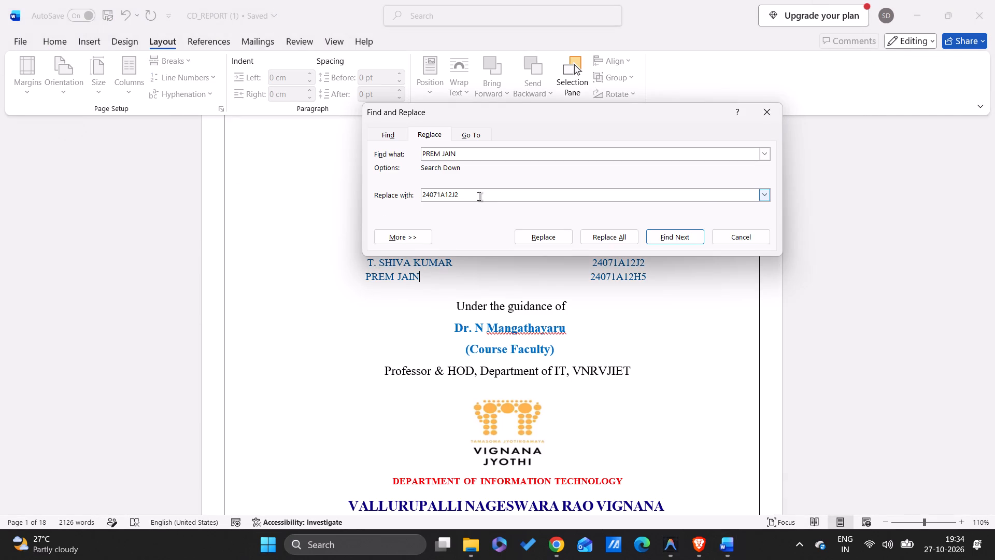
{"action": "key", "text": "ctrl+a"}
{"action": "key", "text": "ctrl+v"}
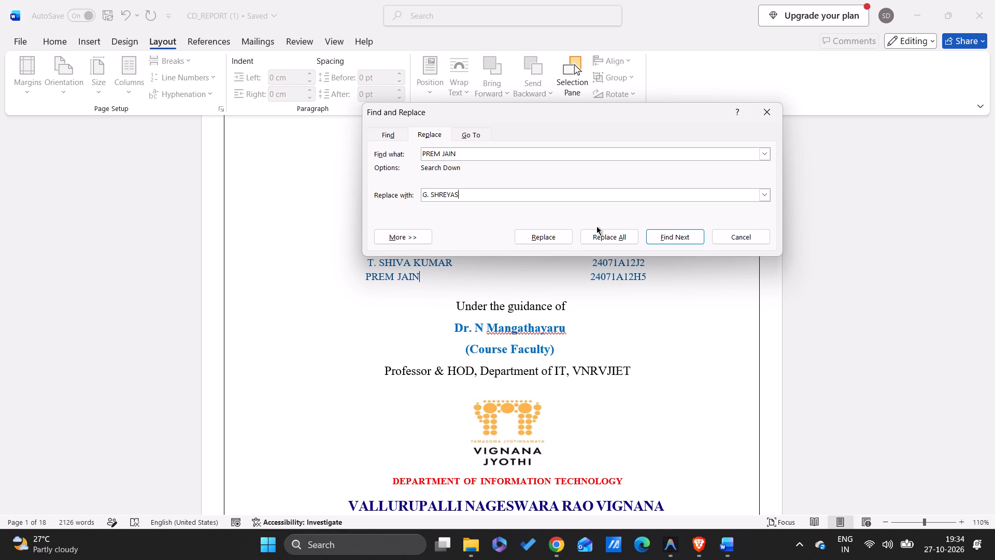
{"action": "left_click", "coordinate": [599, 230]}
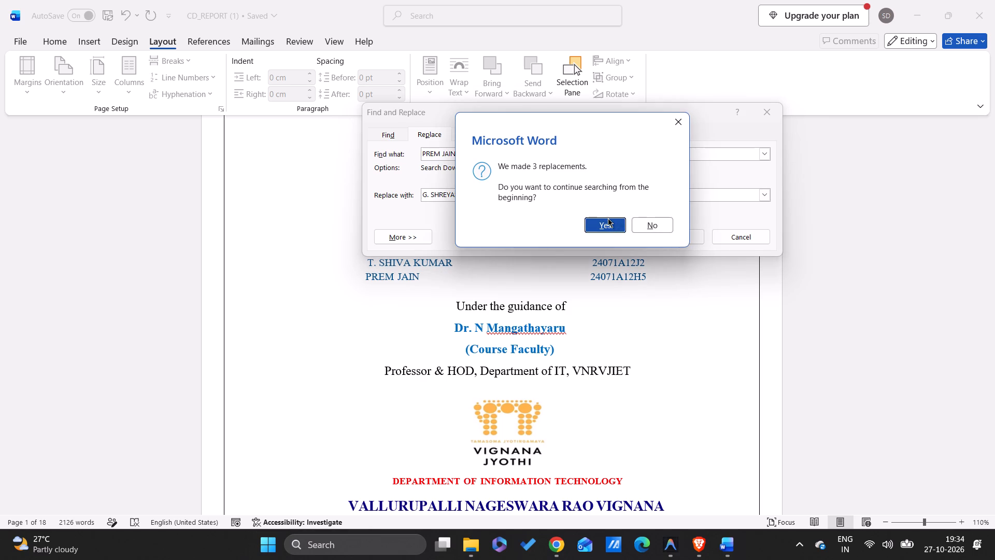
{"action": "left_click", "coordinate": [608, 218]}
{"action": "left_click", "coordinate": [634, 217]}
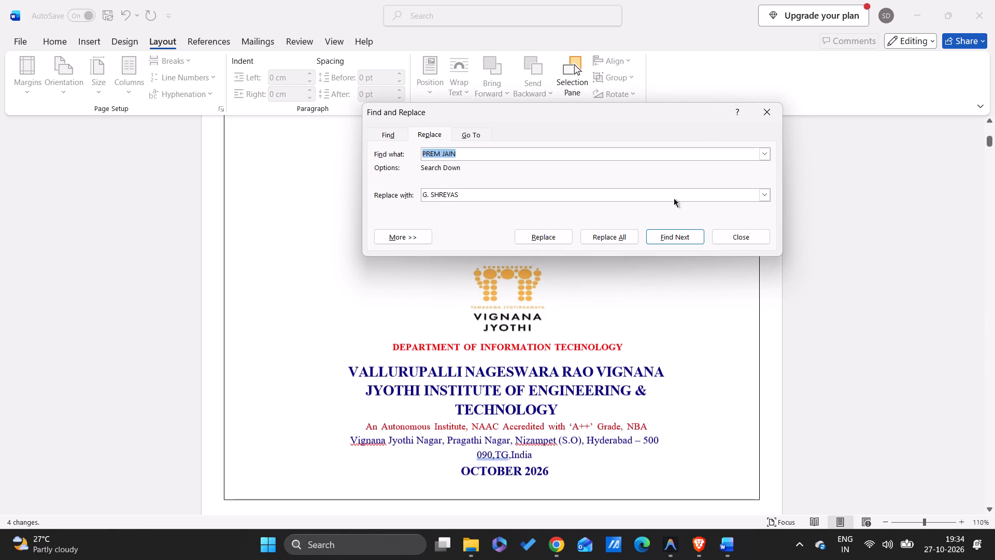
{"action": "left_click", "coordinate": [764, 111]}
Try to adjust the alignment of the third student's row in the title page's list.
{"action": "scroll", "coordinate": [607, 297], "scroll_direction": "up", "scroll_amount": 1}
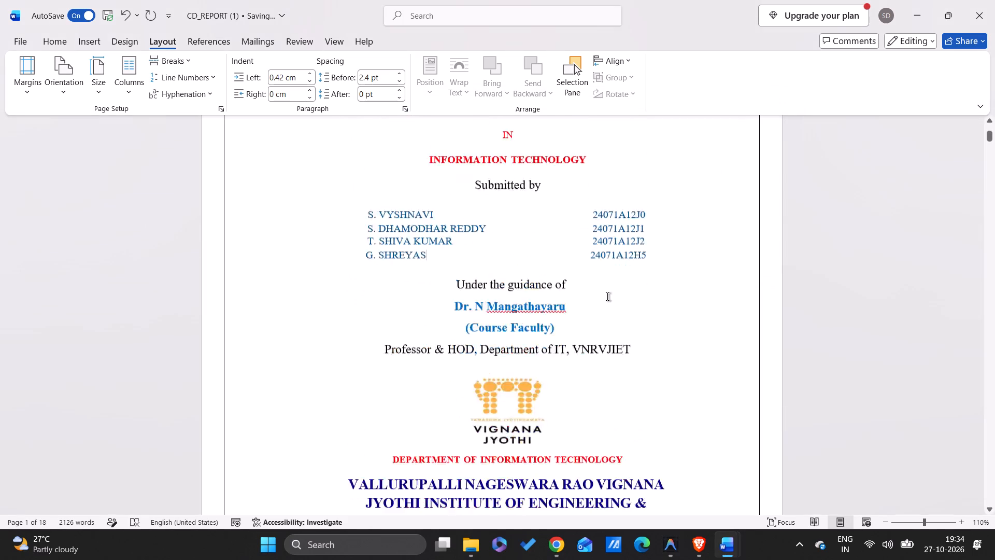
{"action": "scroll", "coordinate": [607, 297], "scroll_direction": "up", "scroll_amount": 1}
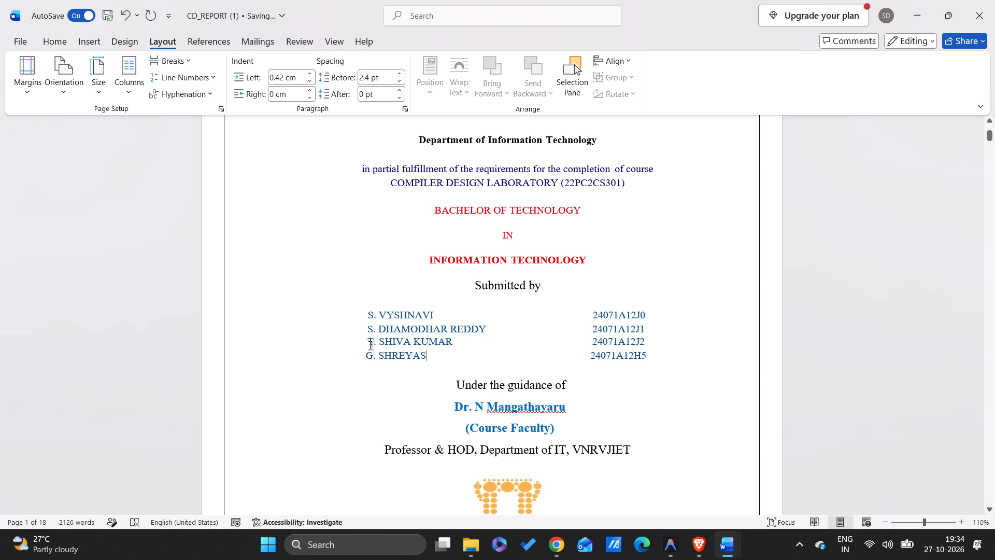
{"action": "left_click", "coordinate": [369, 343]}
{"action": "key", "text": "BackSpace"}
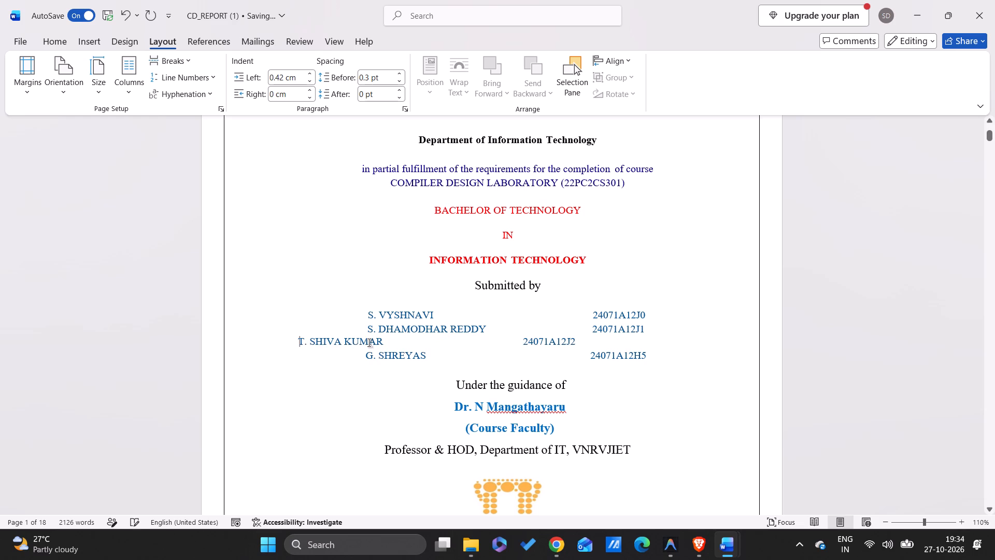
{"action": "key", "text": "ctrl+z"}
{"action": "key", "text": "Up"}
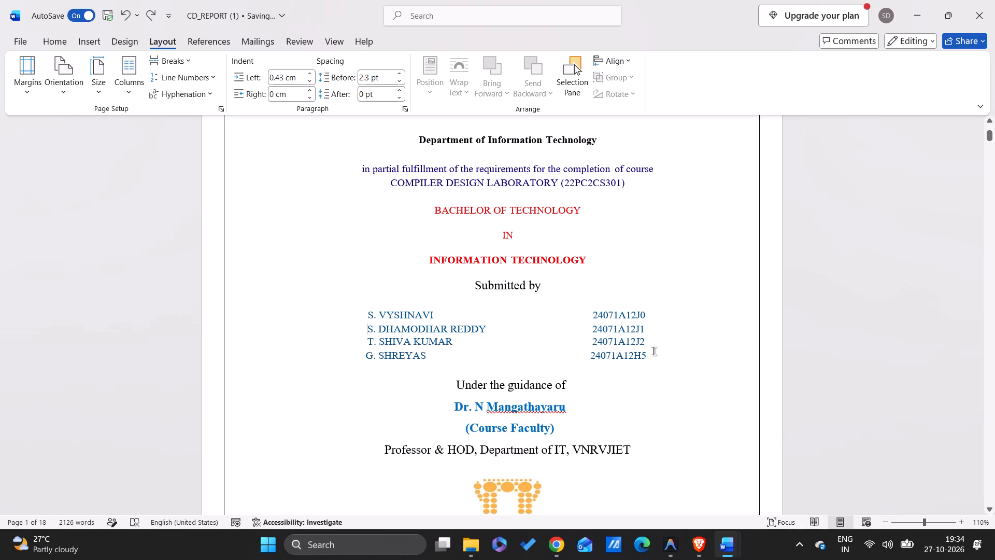
Copy the fourth student's old roll number from the title page and enter it as the find text in Find and Replace.
{"action": "left_click_drag", "start_coordinate": [653, 351], "coordinate": [591, 357]}
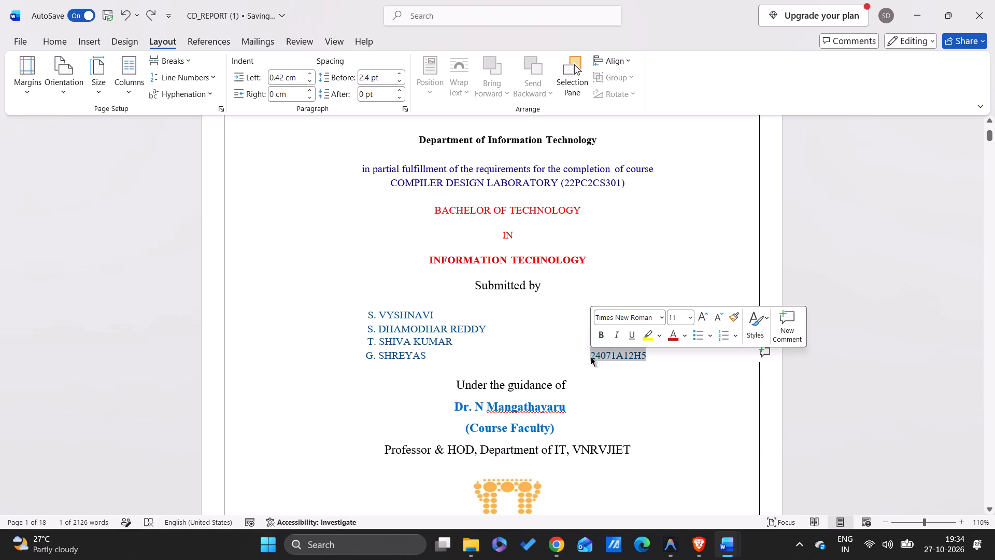
{"action": "key", "text": "ctrl+c"}
{"action": "key", "text": "ctrl+h"}
{"action": "left_click", "coordinate": [591, 357], "text": "ctrl"}
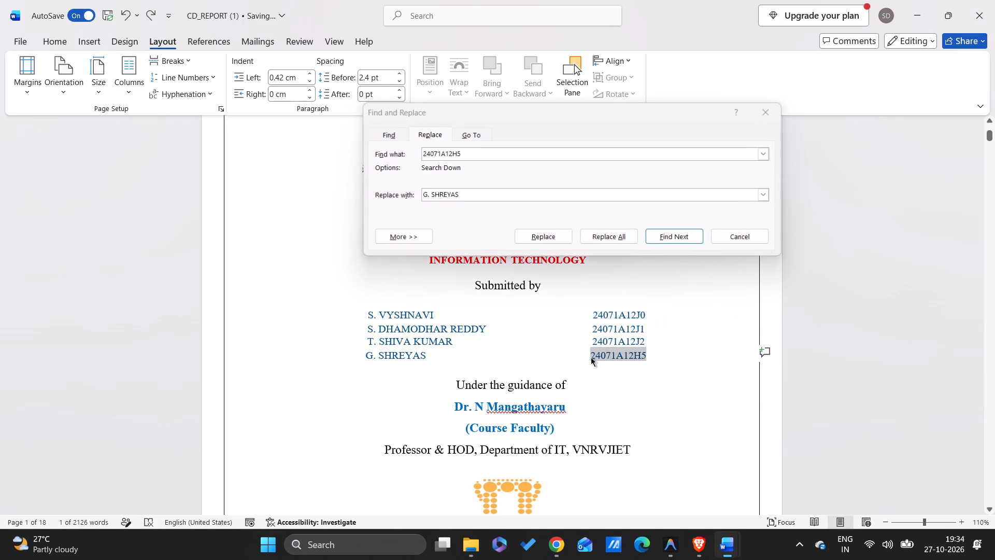
{"action": "key", "text": "ctrl+v"}
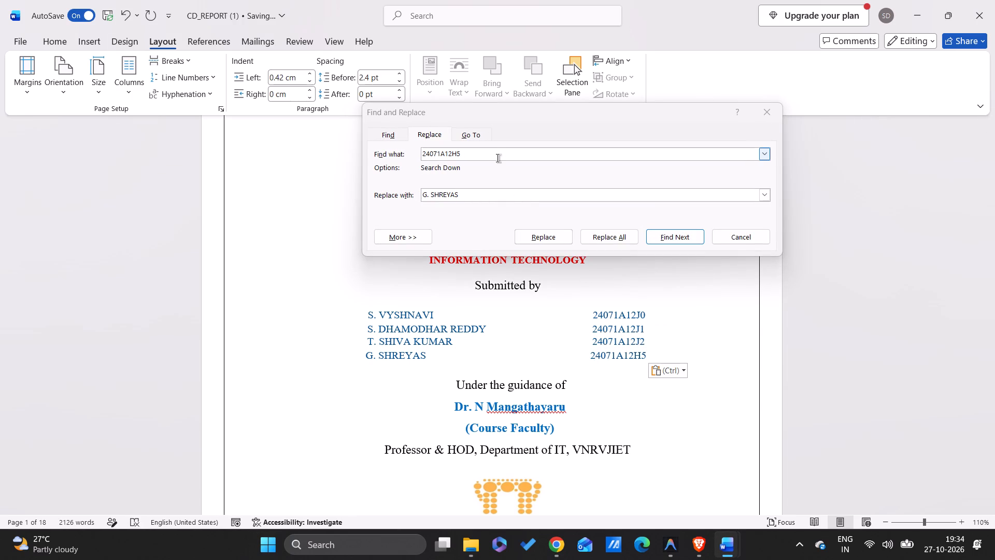
{"action": "left_click", "coordinate": [491, 150]}
{"action": "key", "text": "ctrl+a"}
{"action": "key", "text": "ctrl+v"}
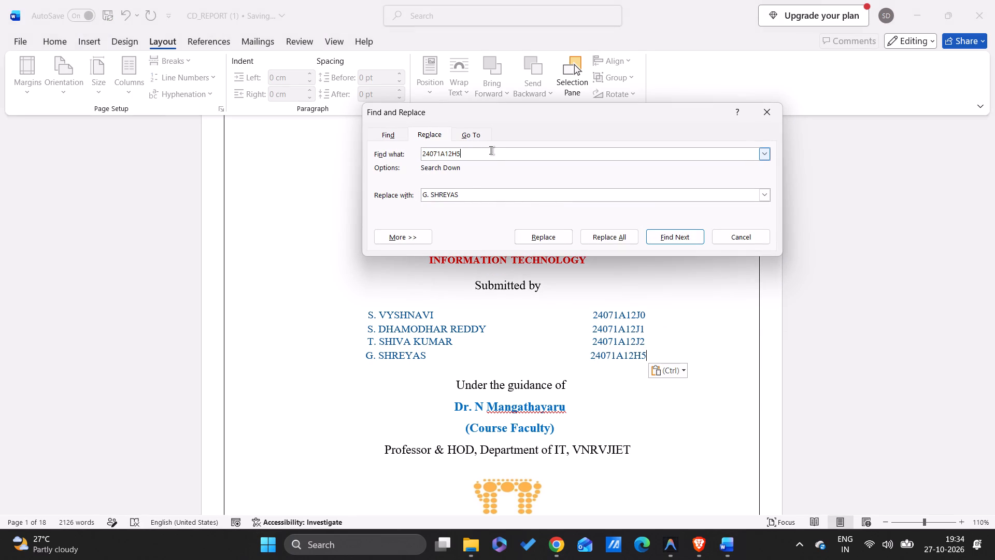
Replace all occurrences of the fourth student's old roll number with the same number ending in J3.
{"action": "left_click", "coordinate": [476, 197]}
{"action": "key", "text": "ctrl+a"}
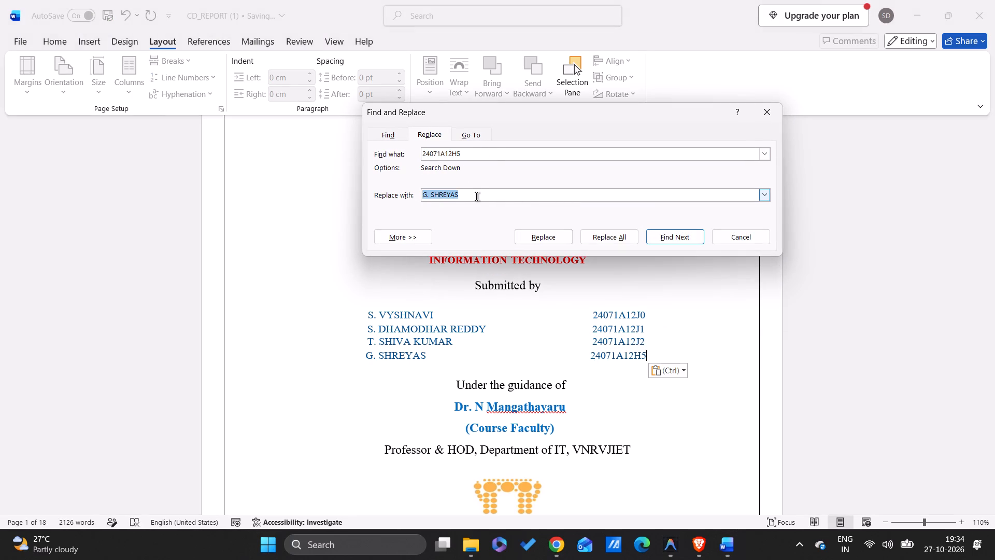
{"action": "key", "text": "ctrl+v"}
{"action": "key", "text": "BackSpace"}
{"action": "key", "text": "BackSpace"}
{"action": "type", "text": "J3"}
{"action": "left_click", "coordinate": [609, 237]}
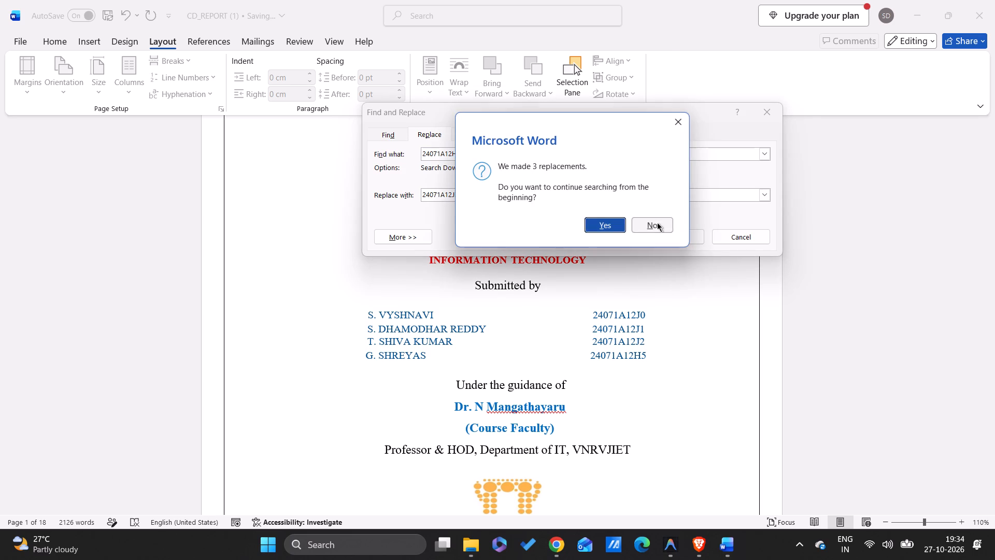
{"action": "left_click", "coordinate": [602, 226]}
{"action": "left_click", "coordinate": [637, 213]}
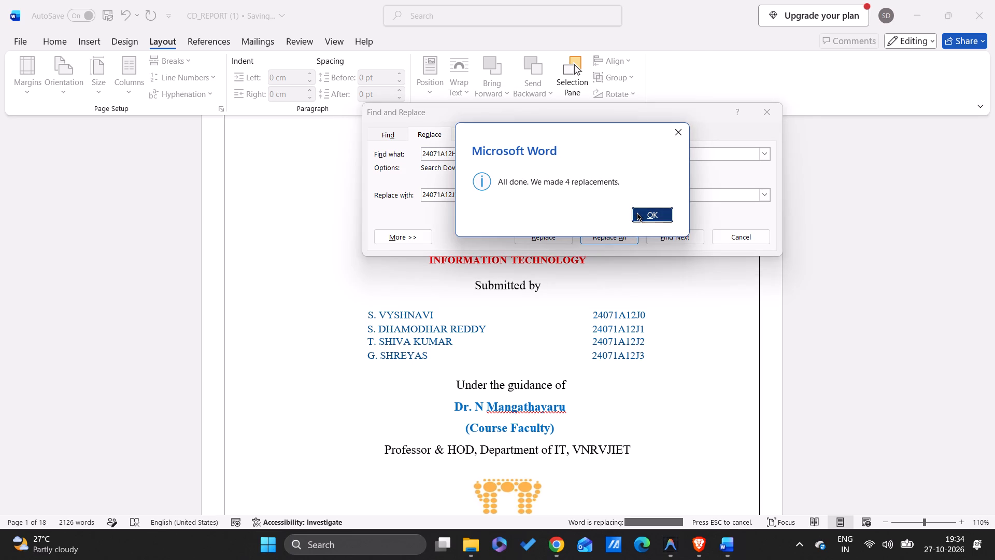
{"action": "left_click", "coordinate": [760, 110]}
Review the title page and the certificate page for remaining old student names and roll numbers.
{"action": "scroll", "coordinate": [633, 301], "scroll_direction": "up", "scroll_amount": 1}
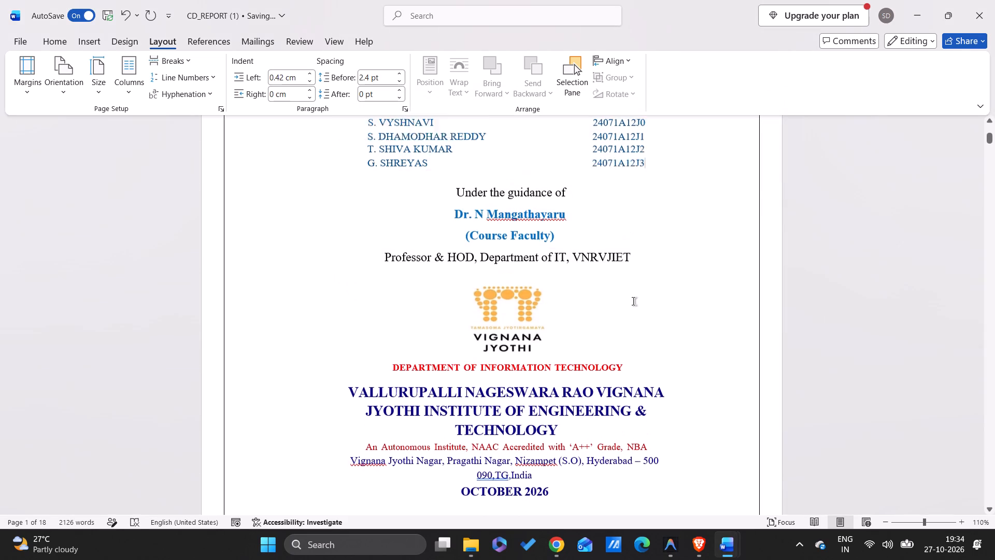
{"action": "scroll", "coordinate": [633, 301], "scroll_direction": "up", "scroll_amount": 3}
{"action": "scroll", "coordinate": [633, 301], "scroll_direction": "down", "scroll_amount": 2}
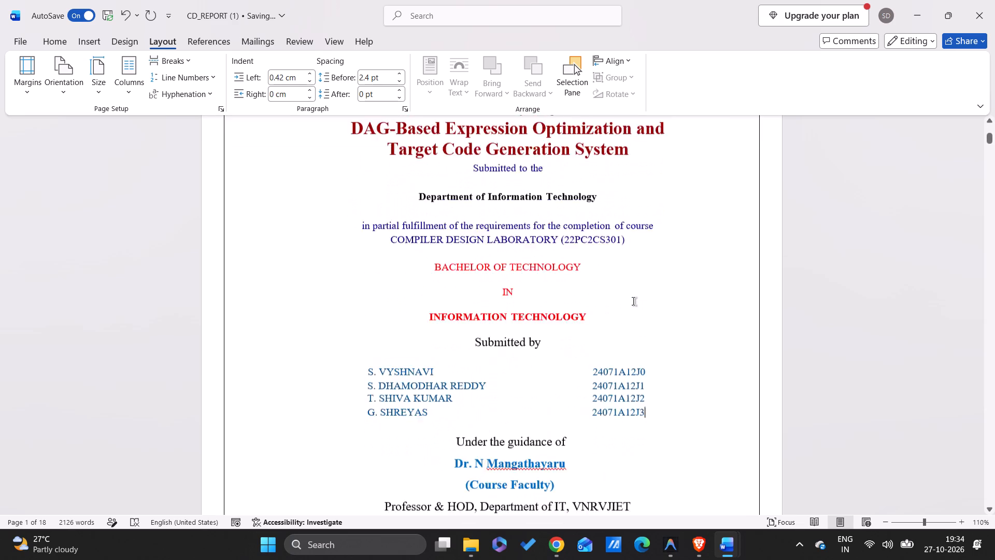
{"action": "scroll", "coordinate": [633, 301], "scroll_direction": "down", "scroll_amount": 3}
{"action": "scroll", "coordinate": [633, 301], "scroll_direction": "up", "scroll_amount": 1}
{"action": "right_click", "coordinate": [633, 301]}
{"action": "scroll", "coordinate": [633, 301], "scroll_direction": "down", "scroll_amount": 1}
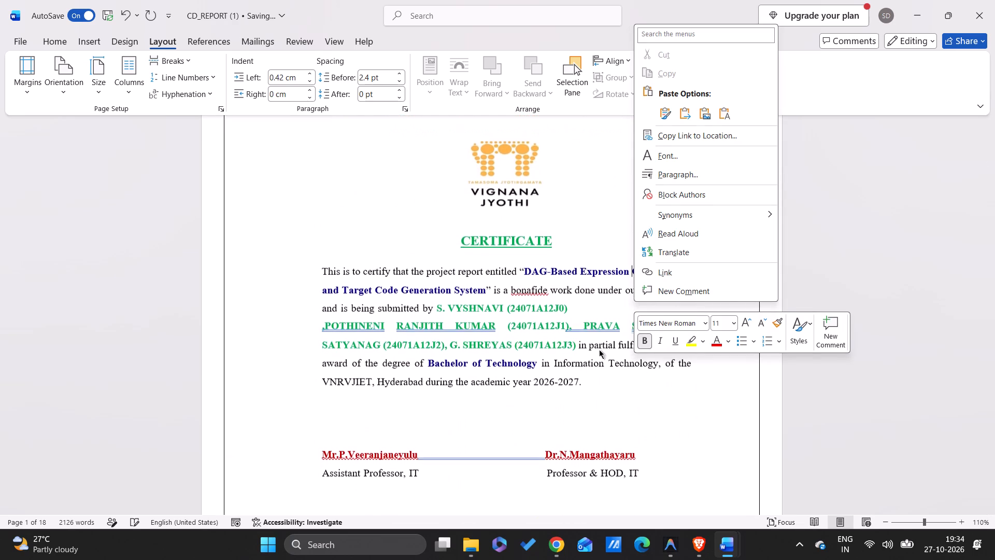
{"action": "left_click", "coordinate": [588, 308]}
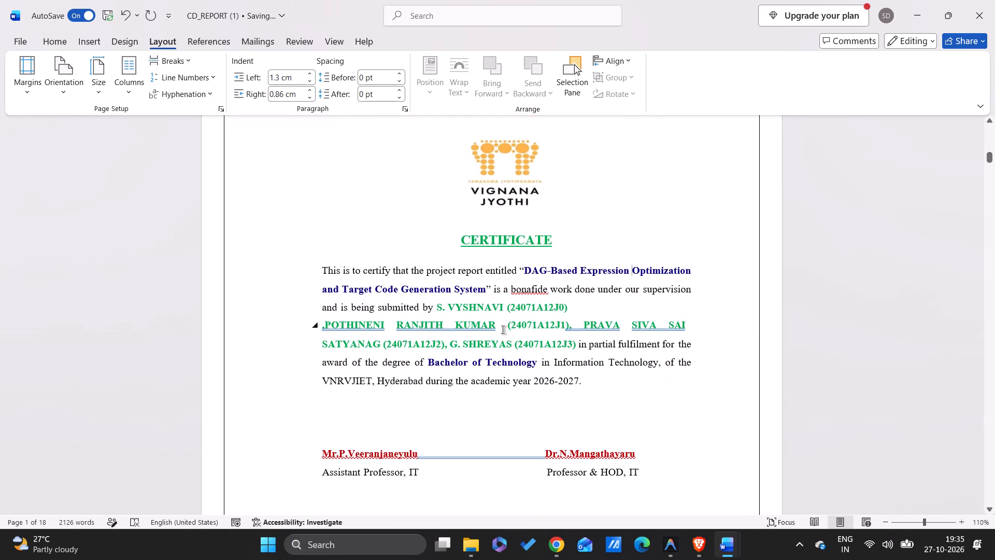
Replace the second student's old name on the certificate page with the second student's name copied from the DM_Report certificate.
{"action": "left_click_drag", "start_coordinate": [501, 324], "coordinate": [325, 325]}
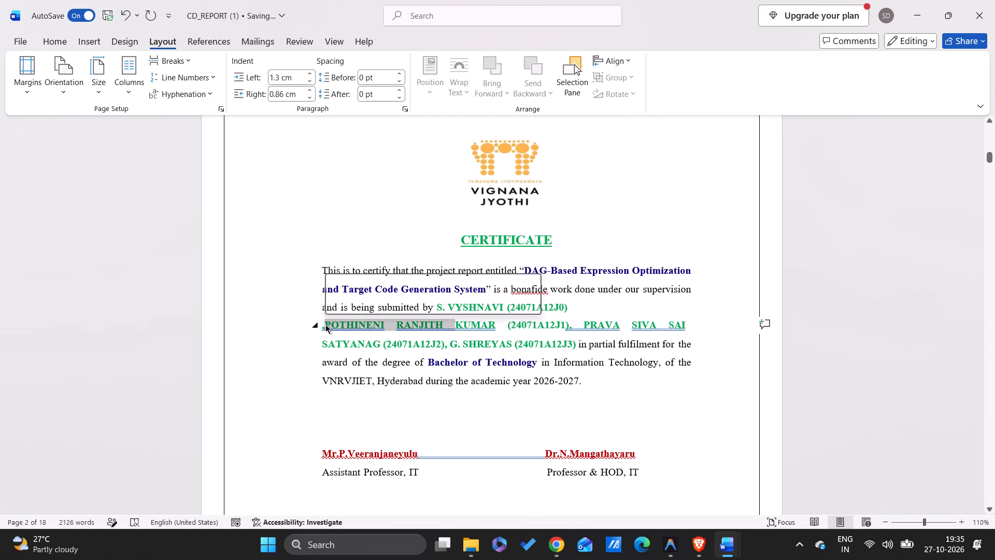
{"action": "left_click", "coordinate": [492, 329]}
{"action": "left_click_drag", "start_coordinate": [500, 327], "coordinate": [332, 319]}
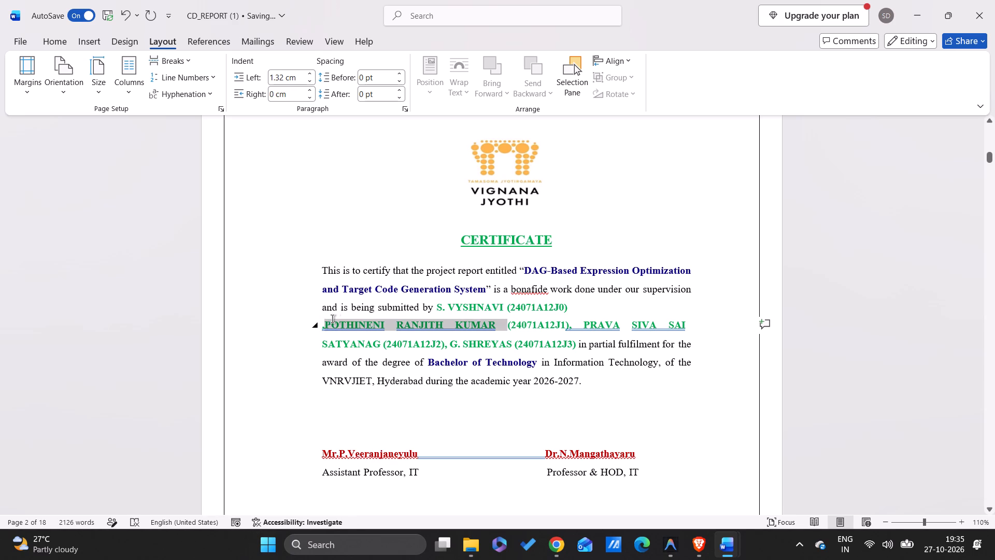
{"action": "left_click_drag", "start_coordinate": [332, 319], "coordinate": [326, 321]}
{"action": "key", "text": "alt+Tab"}
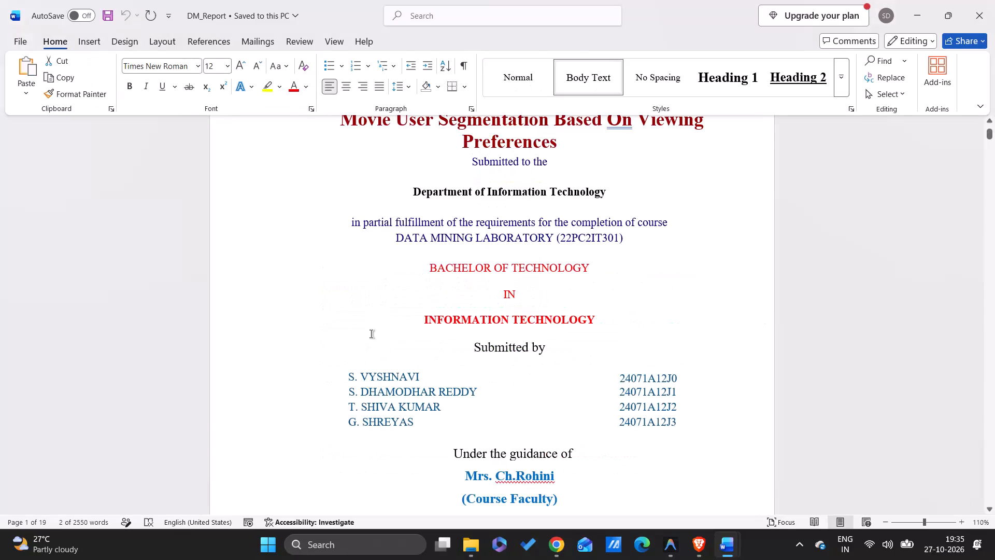
{"action": "scroll", "coordinate": [461, 384], "scroll_direction": "down", "scroll_amount": 4}
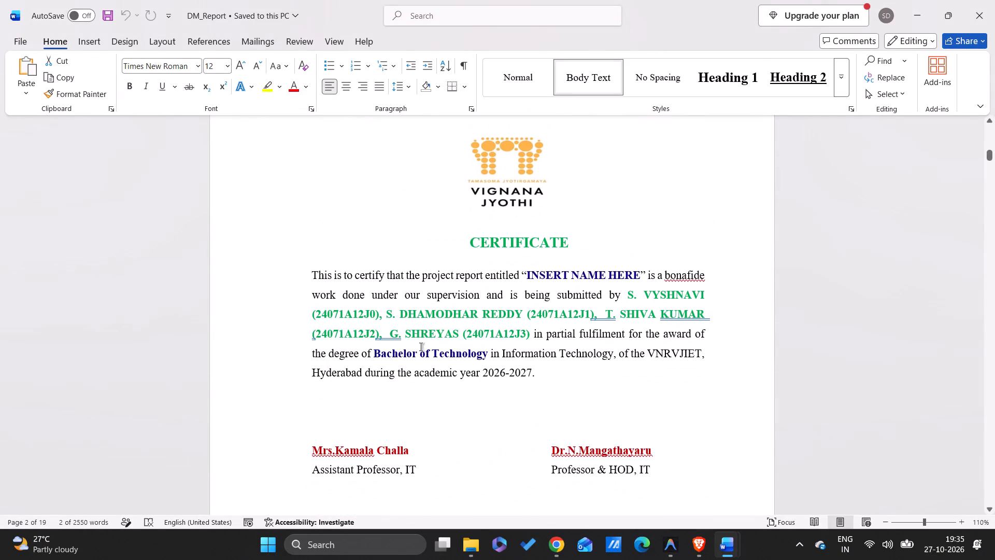
{"action": "left_click_drag", "start_coordinate": [382, 313], "coordinate": [446, 312]}
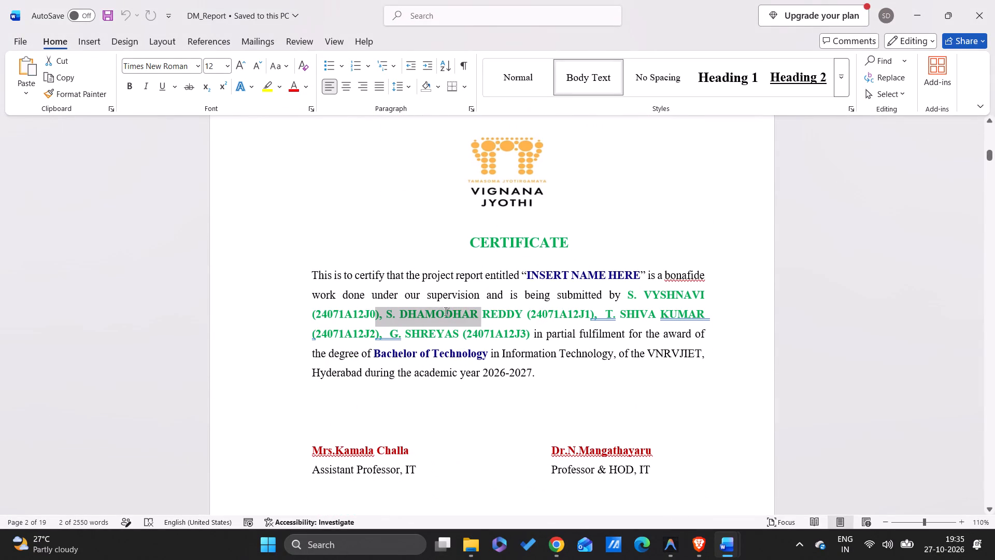
{"action": "left_click_drag", "start_coordinate": [446, 312], "coordinate": [447, 312]}
{"action": "left_click", "coordinate": [384, 312]}
{"action": "left_click_drag", "start_coordinate": [386, 312], "coordinate": [513, 315]}
{"action": "key", "text": "ctrl+c"}
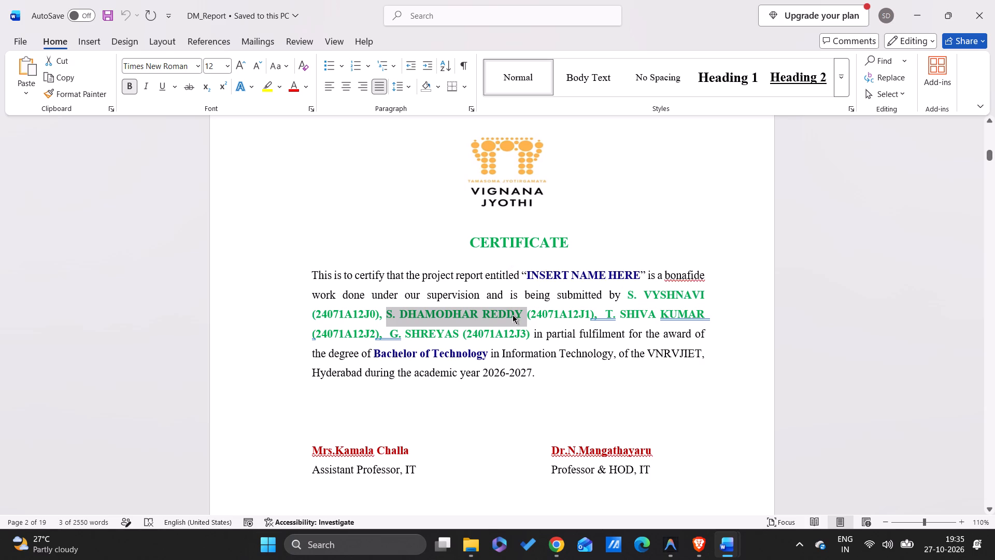
{"action": "key", "text": "alt+Tab"}
{"action": "key", "text": "ctrl+v"}
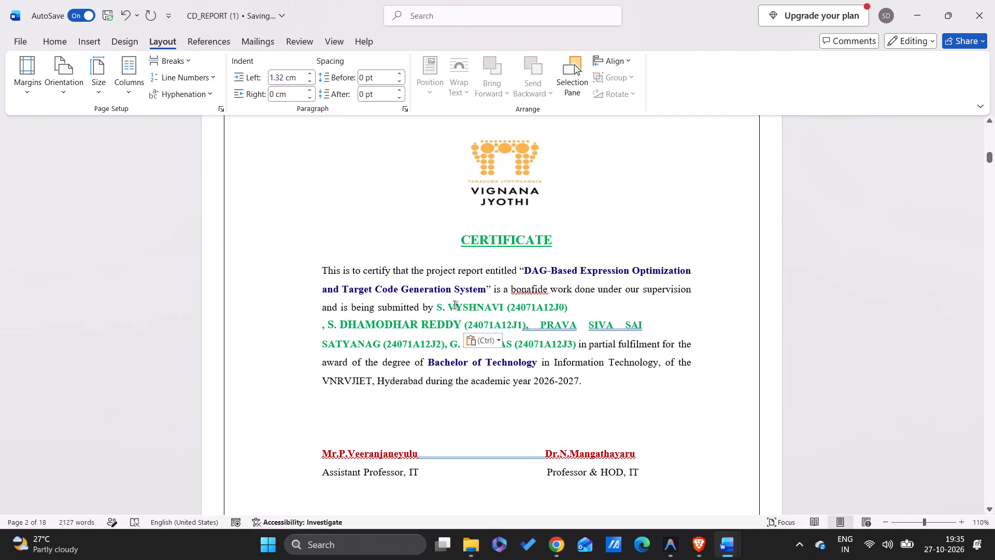
Set the font size of the second student's pasted name on the certificate to 11.
{"action": "left_click_drag", "start_coordinate": [454, 305], "coordinate": [472, 306]}
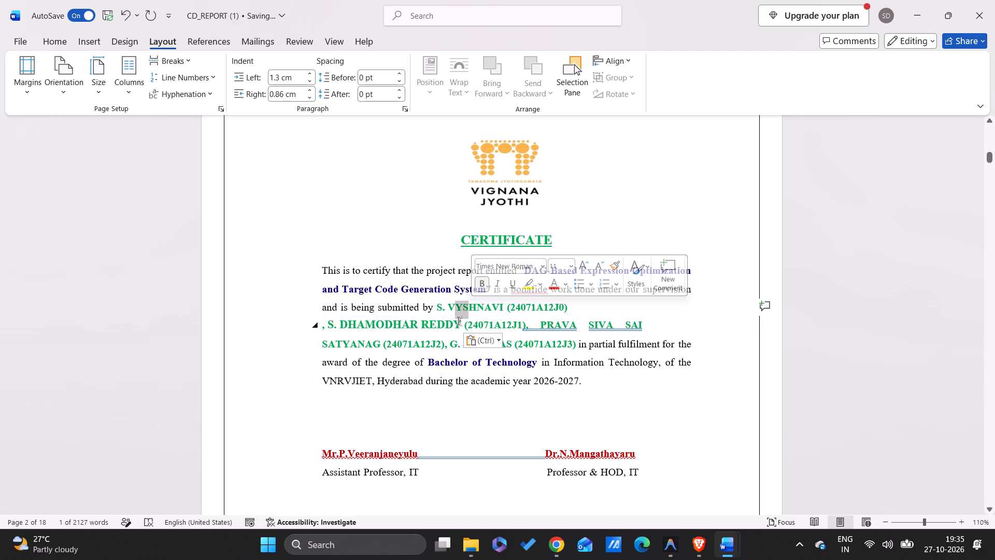
{"action": "left_click_drag", "start_coordinate": [458, 321], "coordinate": [328, 320]}
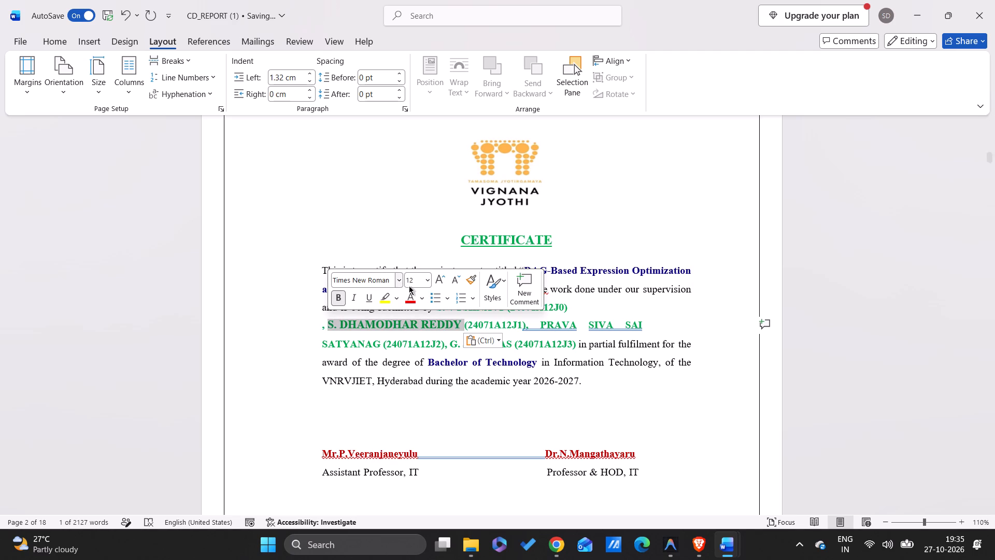
{"action": "left_click", "coordinate": [432, 280]}
{"action": "left_click", "coordinate": [420, 281]}
{"action": "type", "text": "11"}
{"action": "key", "text": "Return"}
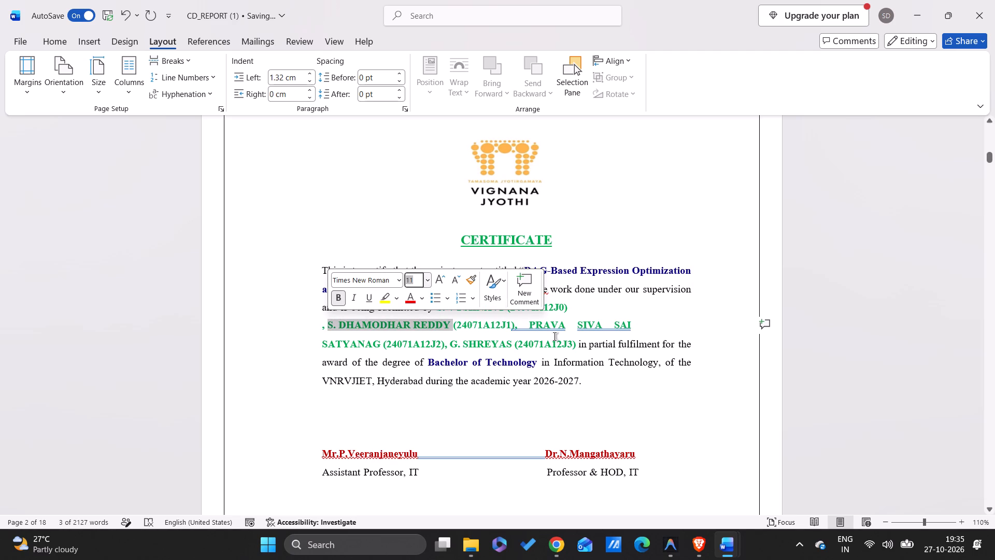
Replace the third student's old name on the certificate with the third student's name copied from the DM_Report certificate.
{"action": "left_click", "coordinate": [521, 332]}
{"action": "left_click_drag", "start_coordinate": [523, 325], "coordinate": [380, 343]}
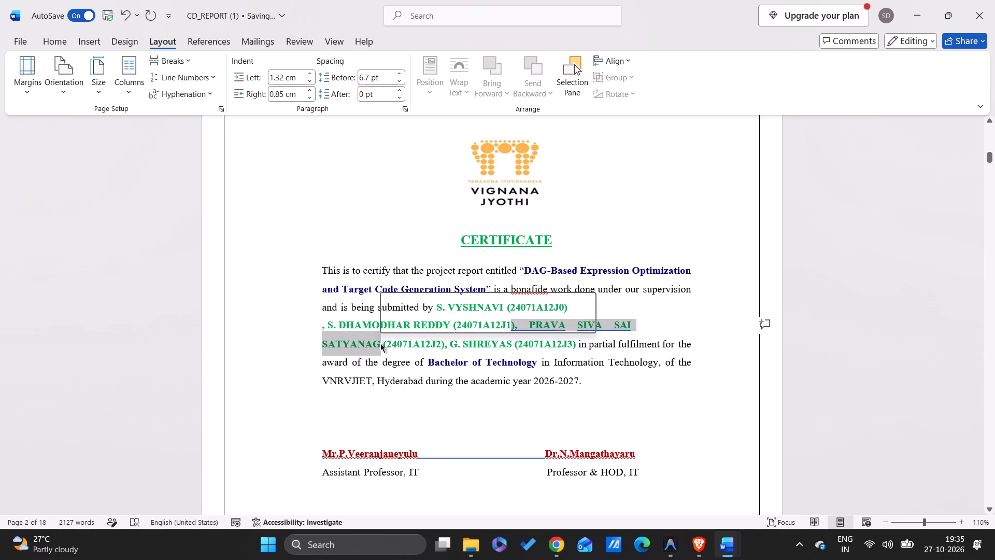
{"action": "key", "text": "alt+Tab"}
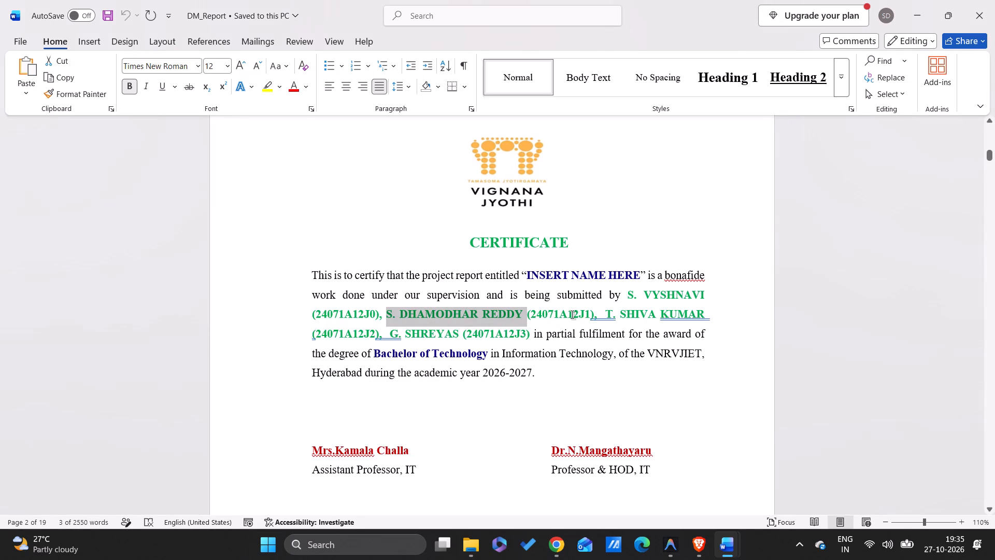
{"action": "key", "text": "alt+Tab"}
{"action": "key", "text": "alt+Tab"}
{"action": "key", "text": "alt+Tab"}
{"action": "left_click", "coordinate": [531, 323]}
{"action": "left_click_drag", "start_coordinate": [531, 323], "coordinate": [378, 345]}
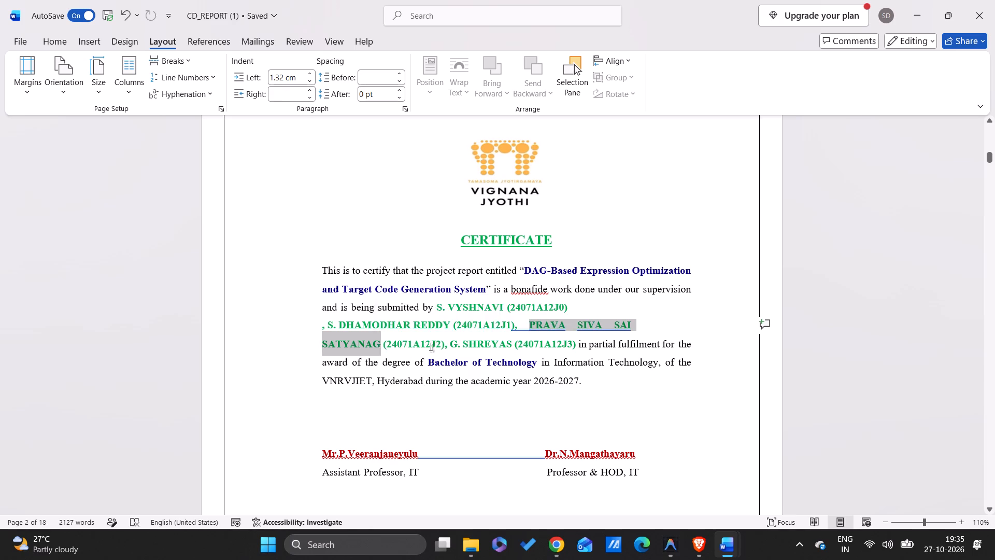
{"action": "key", "text": "alt+Tab"}
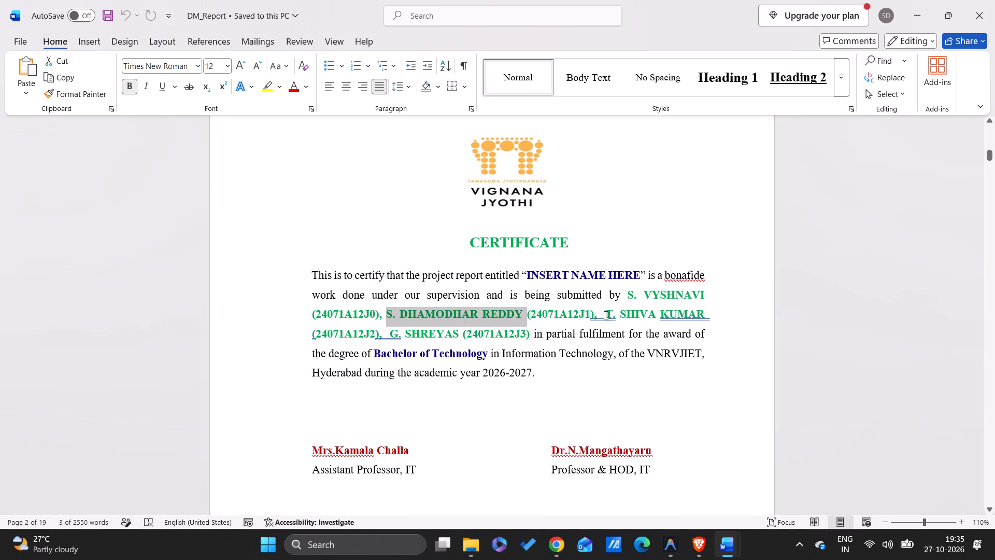
{"action": "left_click_drag", "start_coordinate": [605, 314], "coordinate": [718, 312]}
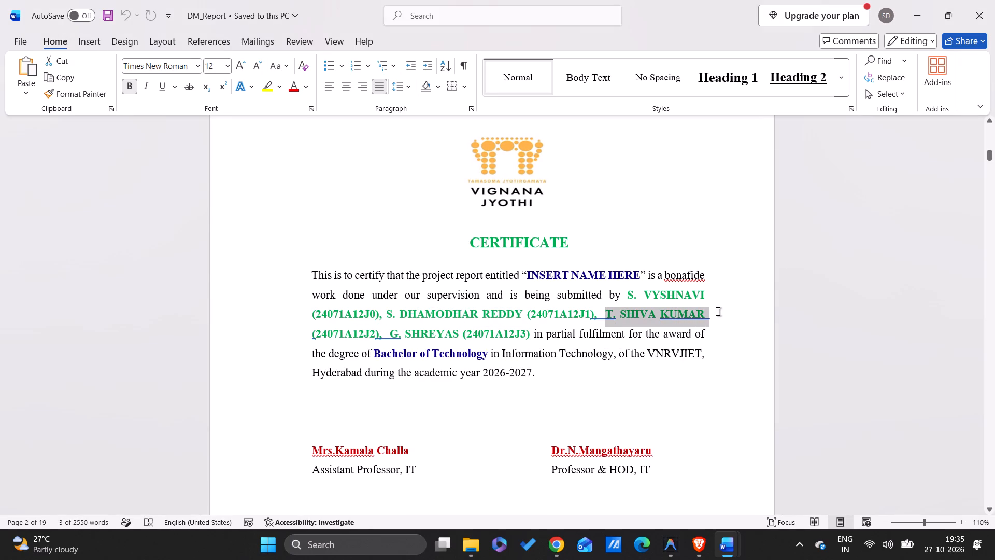
{"action": "left_click_drag", "start_coordinate": [718, 312], "coordinate": [718, 312]}
{"action": "key", "text": "ctrl+c"}
{"action": "key", "text": "alt+Tab"}
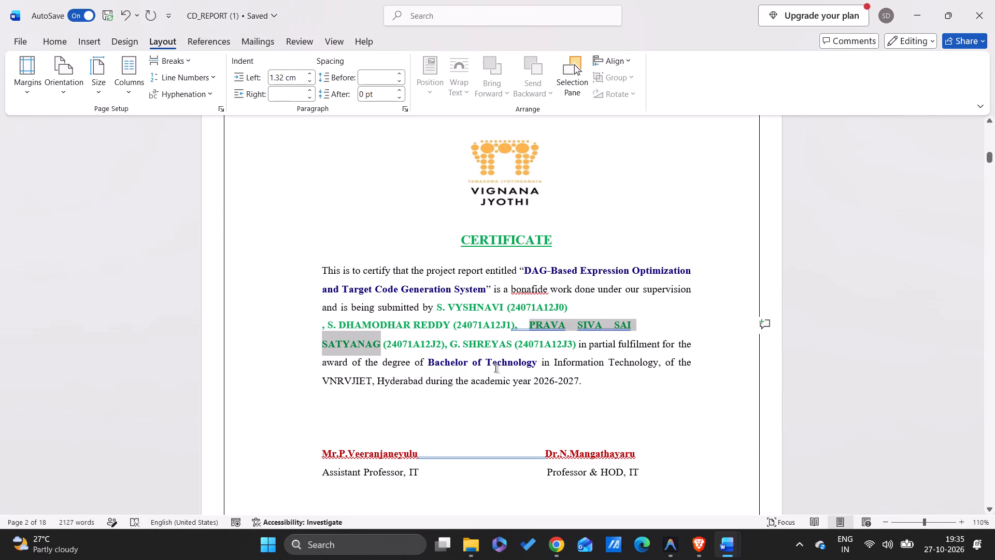
{"action": "key", "text": "ctrl+v"}
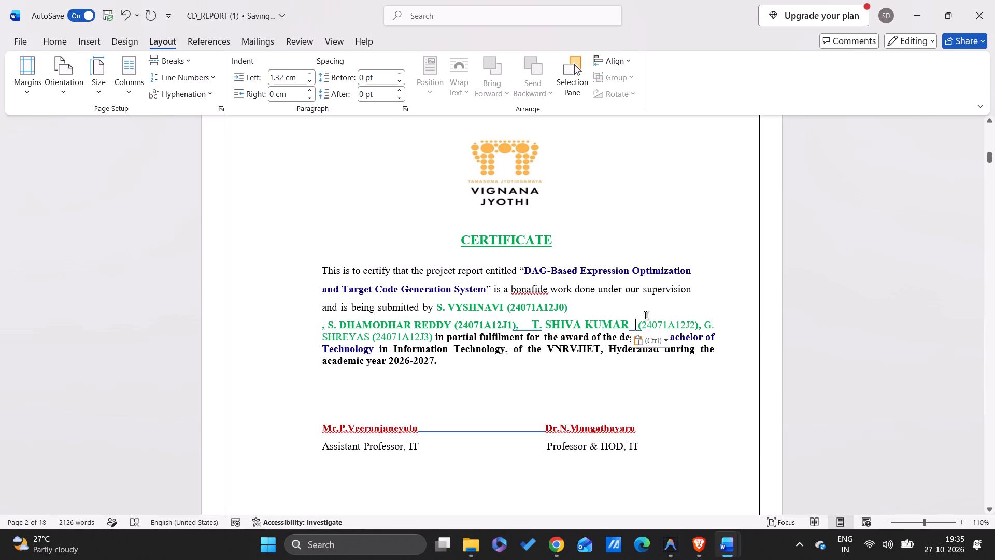
Set the font size of the third student's pasted name on the certificate to 11.
{"action": "left_click_drag", "start_coordinate": [625, 321], "coordinate": [631, 321]}
{"action": "left_click", "coordinate": [631, 321]}
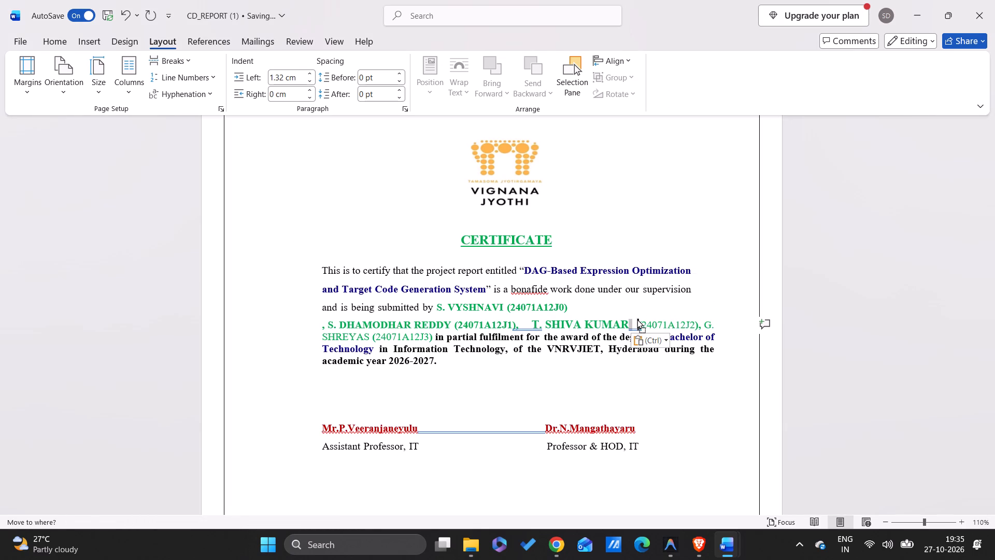
{"action": "left_click_drag", "start_coordinate": [631, 320], "coordinate": [529, 323]}
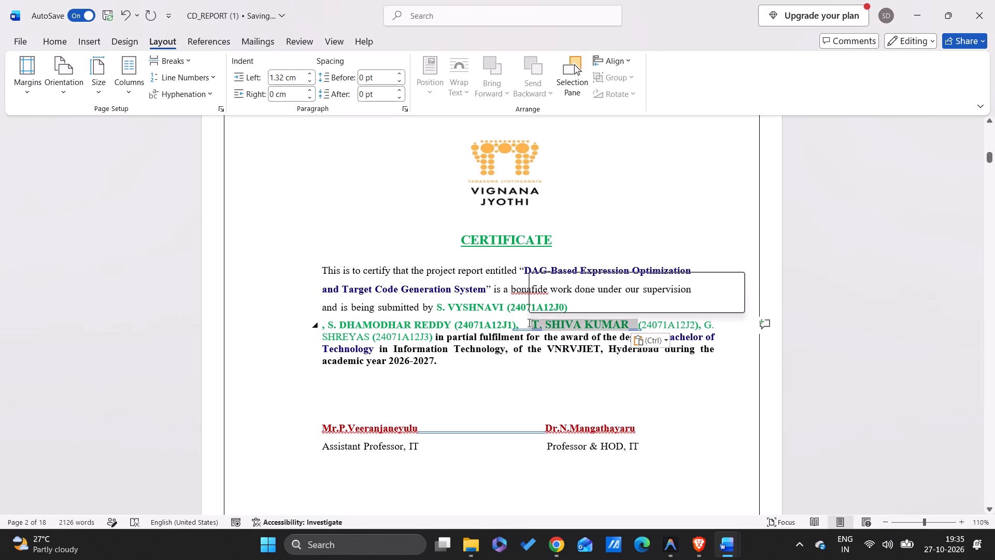
{"action": "left_click", "coordinate": [616, 281]}
{"action": "key", "text": "BackSpace"}
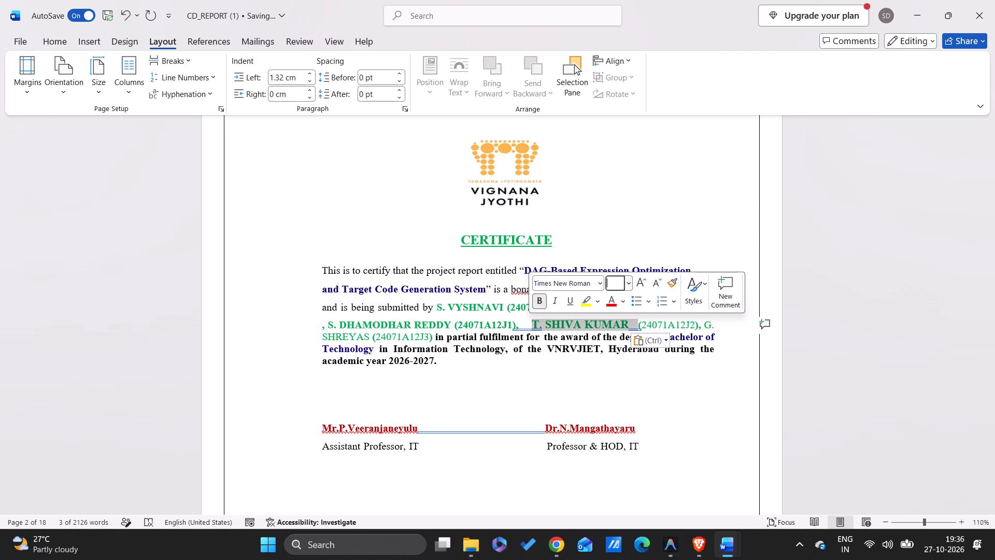
{"action": "key", "text": "BackSpace"}
{"action": "type", "text": "11"}
{"action": "key", "text": "Return"}
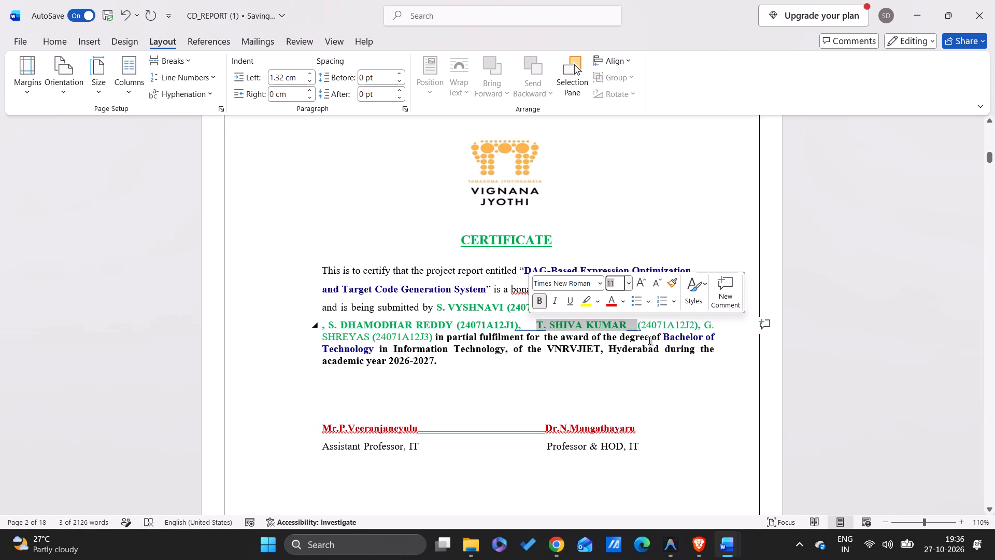
{"action": "left_click", "coordinate": [649, 341]}
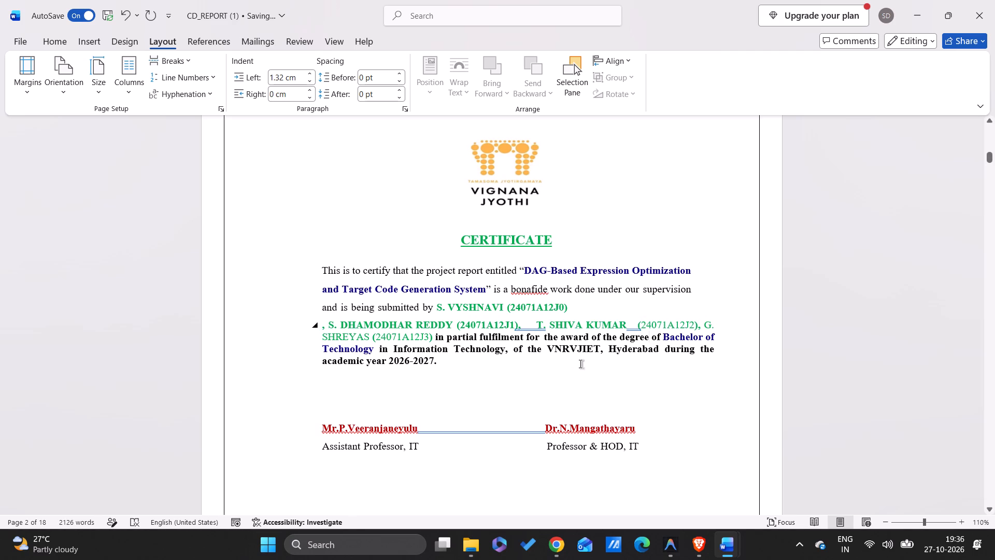
Join the Declaration's separate line starting "any other institution" to the end of the preceding paragraph.
{"action": "scroll", "coordinate": [577, 363], "scroll_direction": "down", "scroll_amount": 2}
{"action": "scroll", "coordinate": [577, 363], "scroll_direction": "up", "scroll_amount": 1}
{"action": "scroll", "coordinate": [577, 363], "scroll_direction": "down", "scroll_amount": 7}
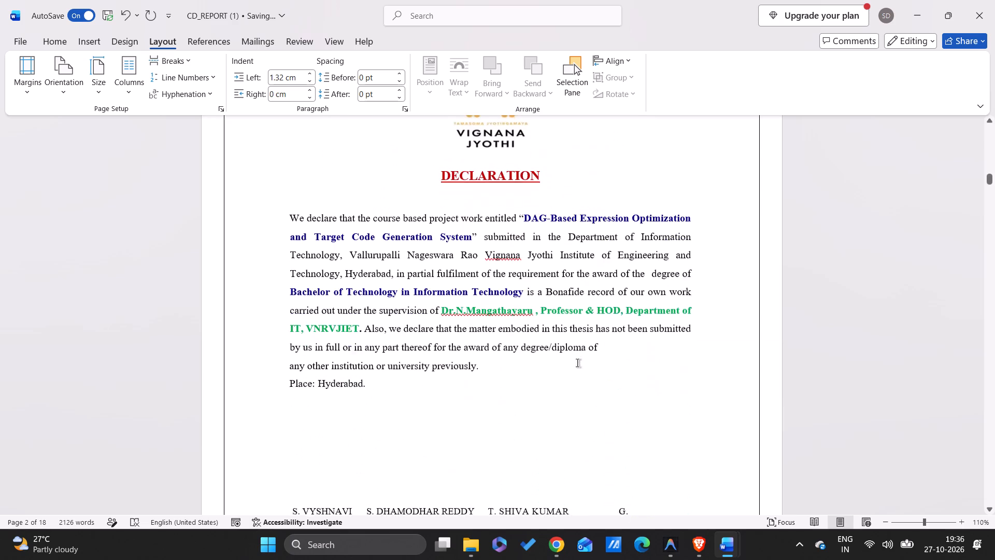
{"action": "scroll", "coordinate": [577, 363], "scroll_direction": "up", "scroll_amount": 4}
{"action": "scroll", "coordinate": [577, 363], "scroll_direction": "down", "scroll_amount": 4}
{"action": "scroll", "coordinate": [484, 335], "scroll_direction": "up", "scroll_amount": 1}
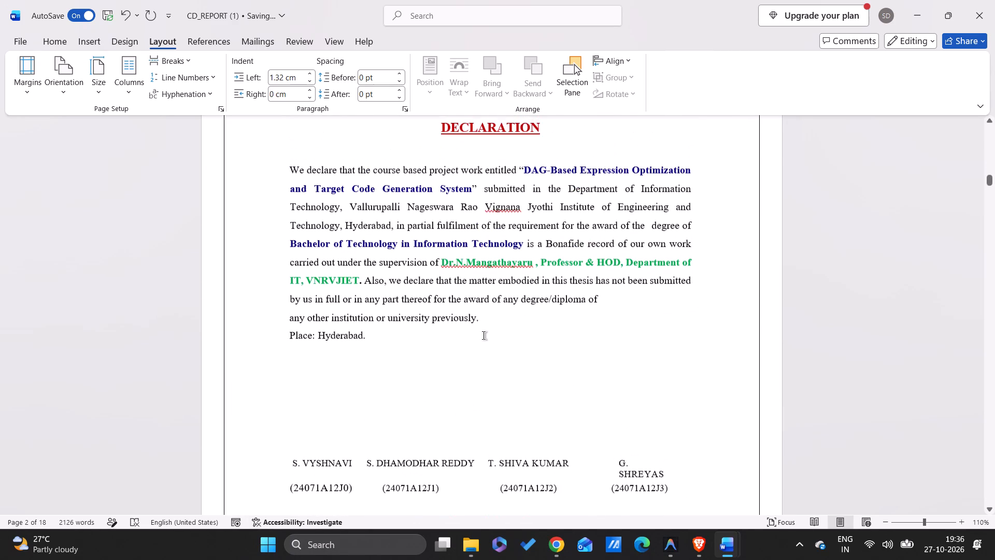
{"action": "left_click", "coordinate": [291, 322]}
{"action": "key", "text": "BackSpace"}
{"action": "key", "text": "BackSpace"}
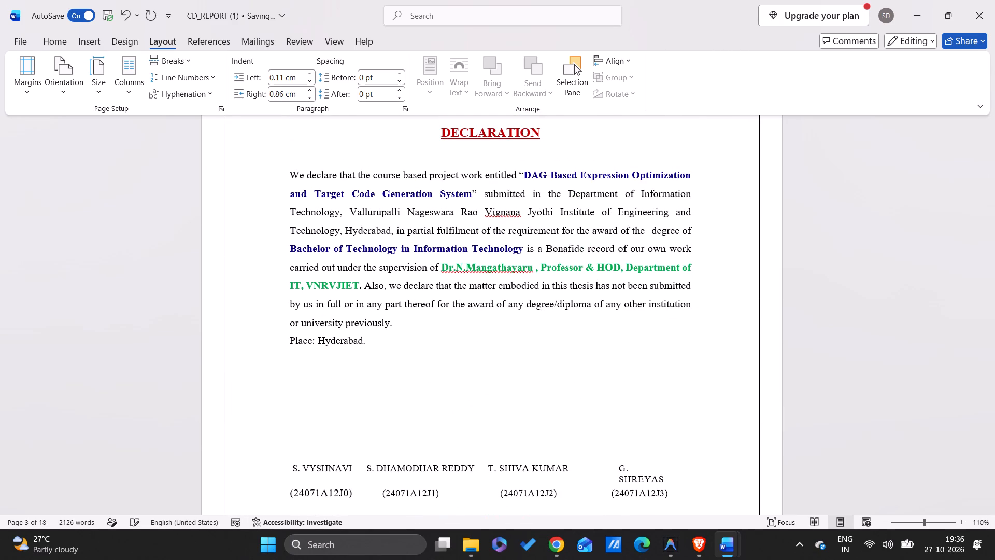
Widen the fourth student's column in the Declaration's signature table so the name fits on one line.
{"action": "scroll", "coordinate": [499, 351], "scroll_direction": "down", "scroll_amount": 1}
{"action": "scroll", "coordinate": [550, 344], "scroll_direction": "up", "scroll_amount": 1}
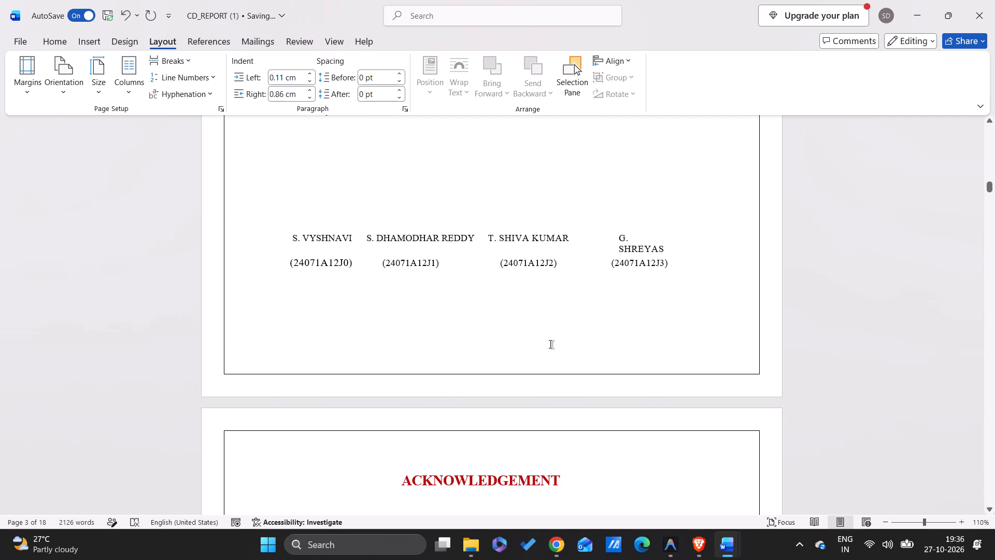
{"action": "scroll", "coordinate": [550, 344], "scroll_direction": "up", "scroll_amount": 1}
{"action": "left_click", "coordinate": [632, 255]}
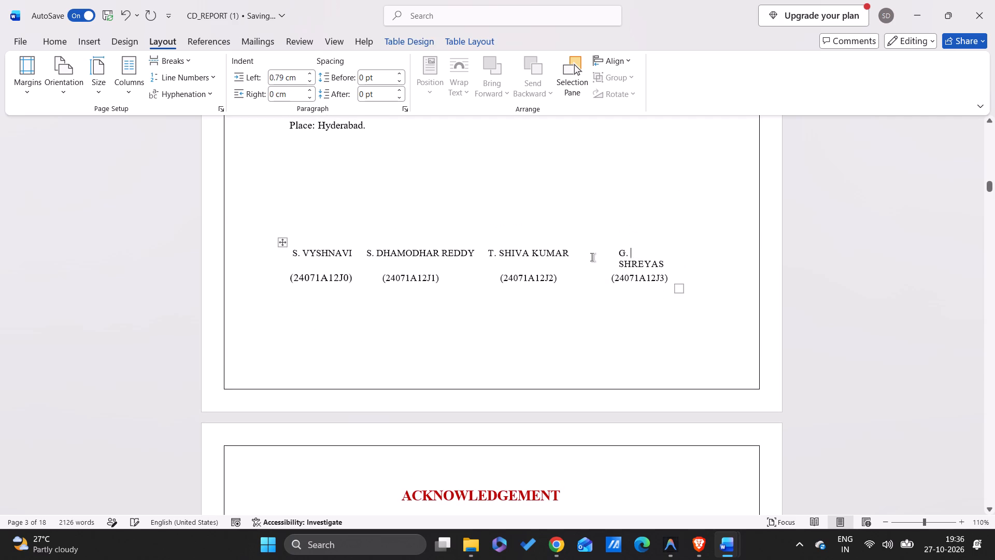
{"action": "left_click", "coordinate": [605, 255]}
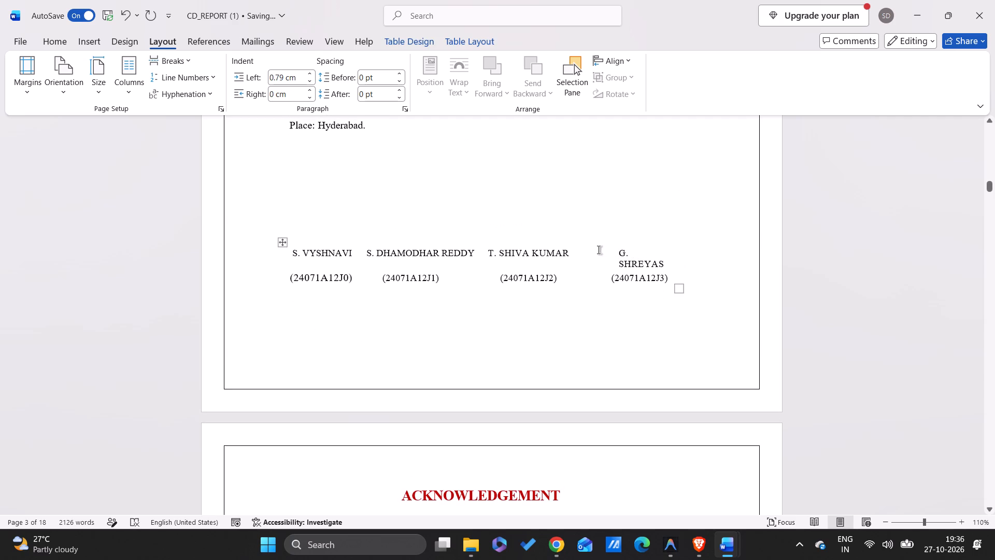
{"action": "left_click", "coordinate": [596, 250]}
{"action": "left_click_drag", "start_coordinate": [596, 250], "coordinate": [591, 250]}
{"action": "left_click", "coordinate": [634, 293]}
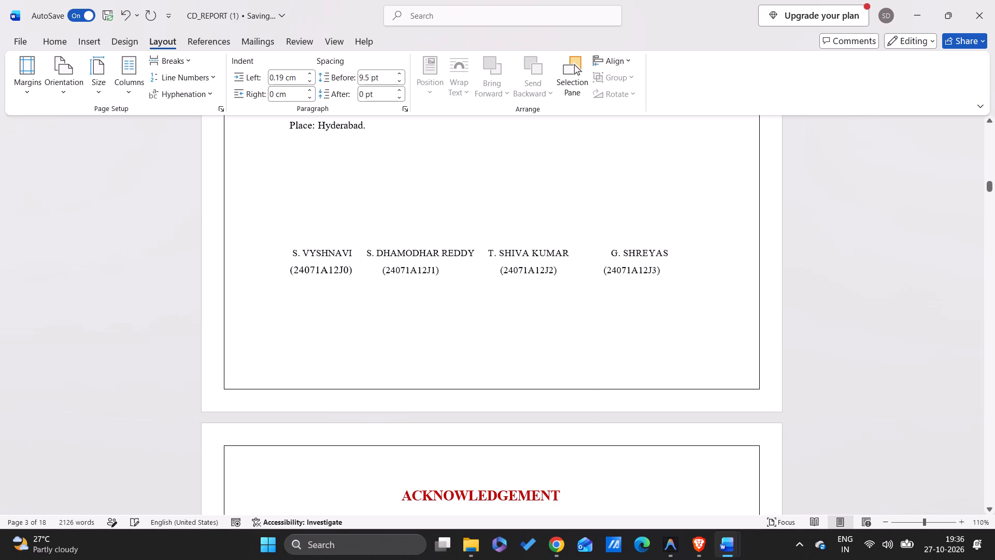
Replace the gap before the fourth student's name in the Declaration's signature table with three spaces, aligning it above the roll number.
{"action": "left_click", "coordinate": [613, 254]}
{"action": "key", "text": "BackSpace"}
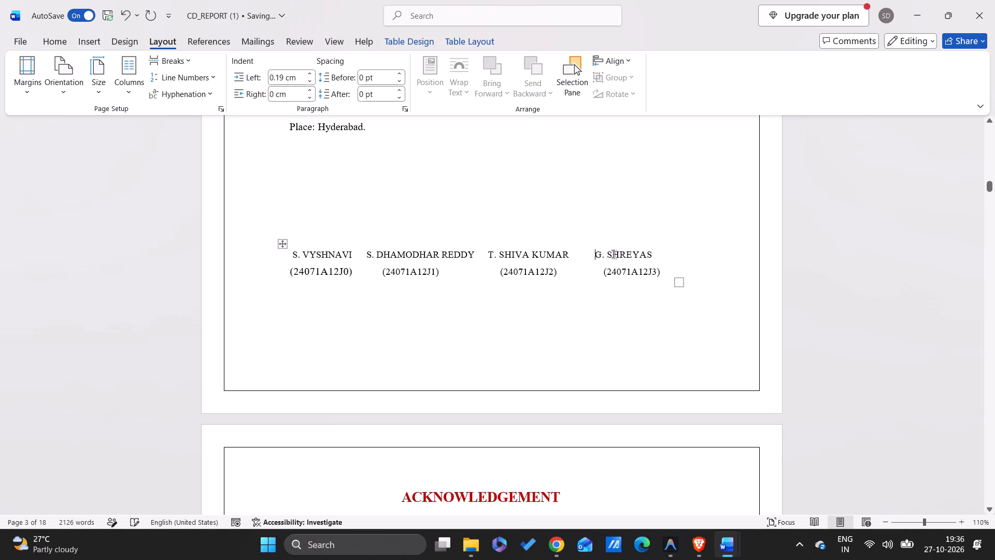
{"action": "key", "text": "Tab"}
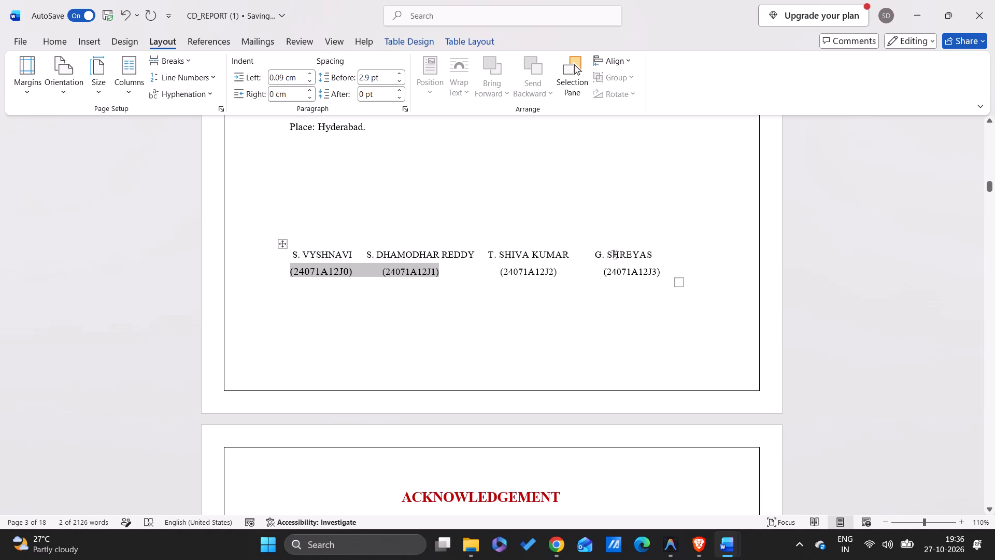
{"action": "left_click", "coordinate": [613, 254]}
{"action": "key", "text": "Left"}
{"action": "key", "text": "Left"}
{"action": "key", "text": "Left"}
{"action": "key", "text": "Left"}
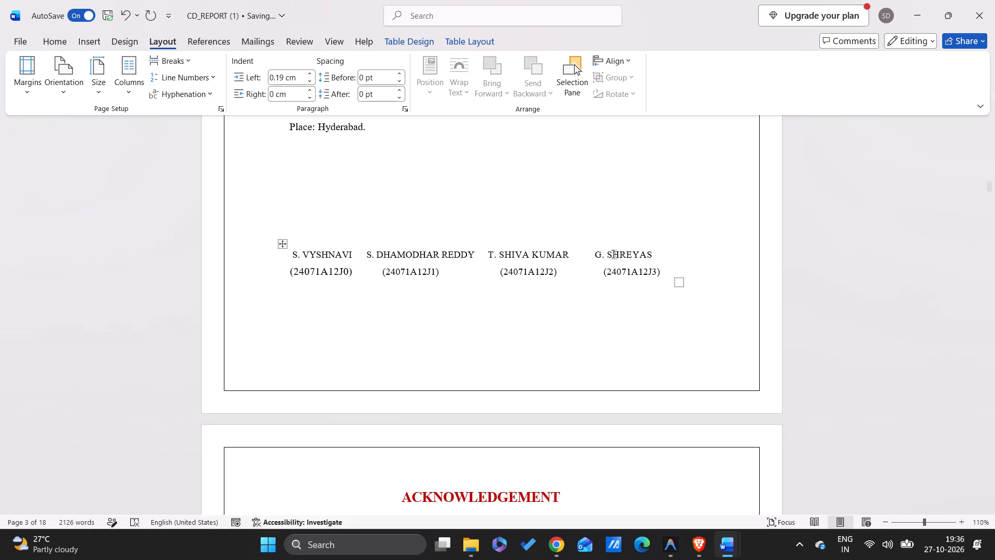
{"action": "key", "text": "space"}
{"action": "key", "text": "space"}
{"action": "key", "text": "space"}
Replace the whole certificate paragraph in CD_REPORT with the certificate paragraph copied from DM_Report.
{"action": "scroll", "coordinate": [625, 311], "scroll_direction": "up", "scroll_amount": 1}
{"action": "scroll", "coordinate": [597, 262], "scroll_direction": "up", "scroll_amount": 1}
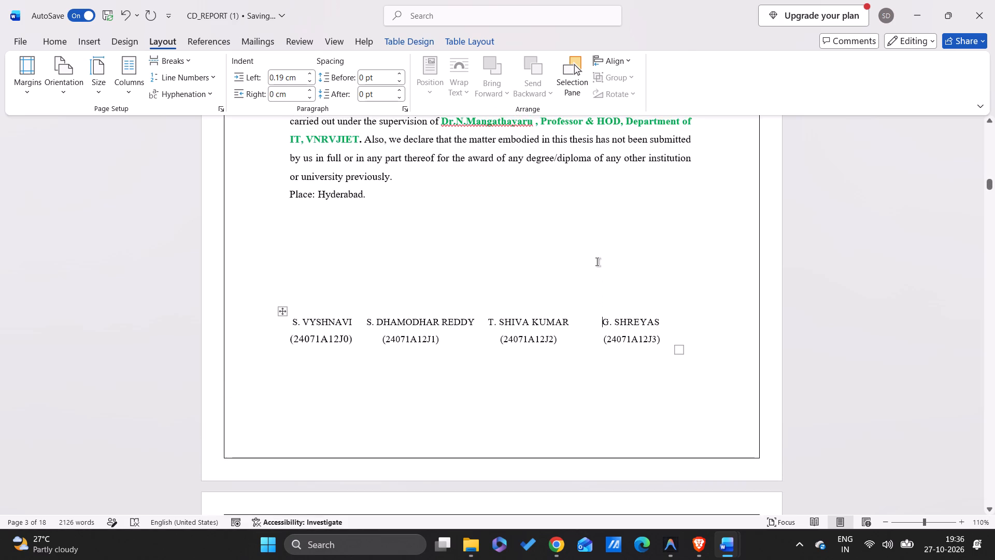
{"action": "scroll", "coordinate": [633, 279], "scroll_direction": "up", "scroll_amount": 4}
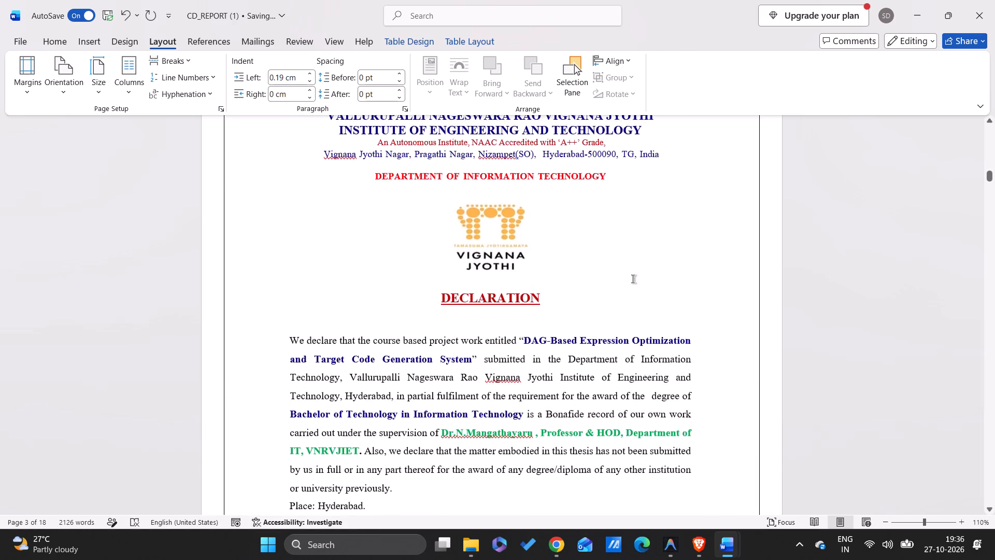
{"action": "scroll", "coordinate": [633, 279], "scroll_direction": "up", "scroll_amount": 4}
{"action": "scroll", "coordinate": [579, 310], "scroll_direction": "up", "scroll_amount": 1}
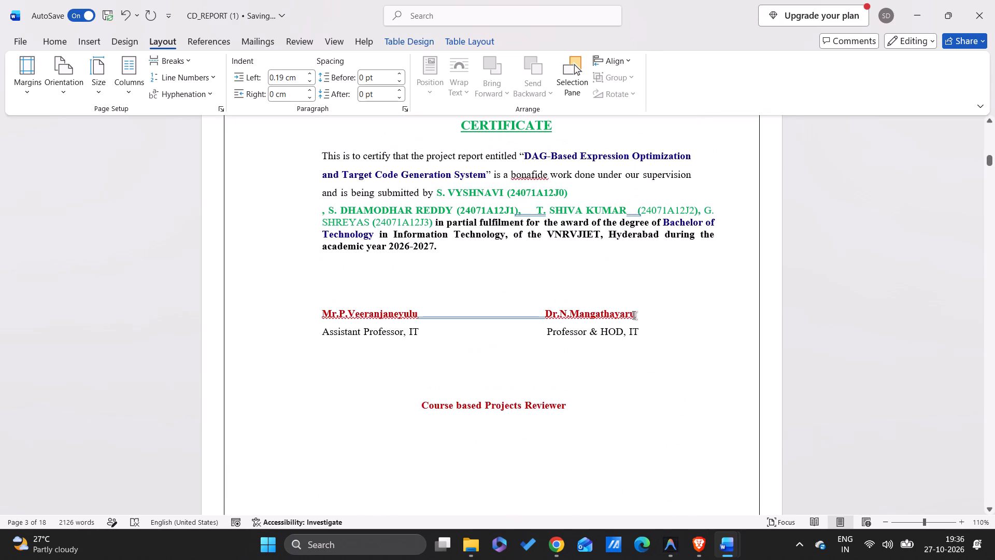
{"action": "scroll", "coordinate": [610, 296], "scroll_direction": "up", "scroll_amount": 1}
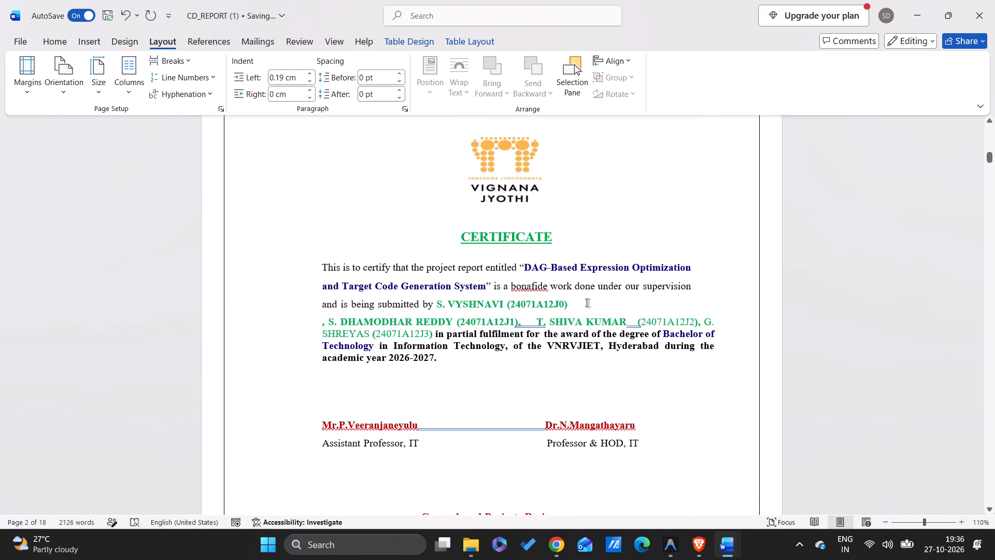
{"action": "left_click", "coordinate": [587, 303]}
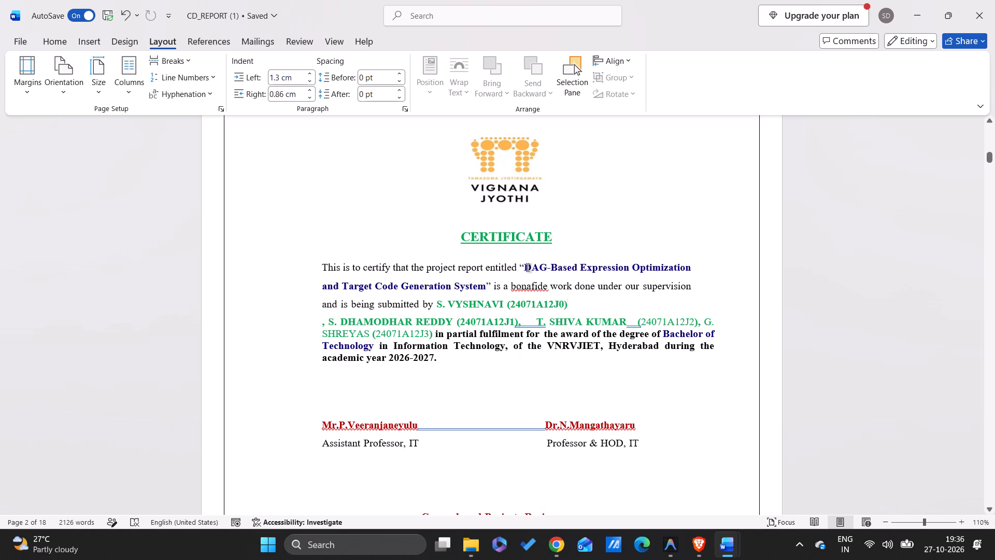
{"action": "key", "text": "alt+Tab"}
{"action": "left_click_drag", "start_coordinate": [537, 375], "coordinate": [523, 367]}
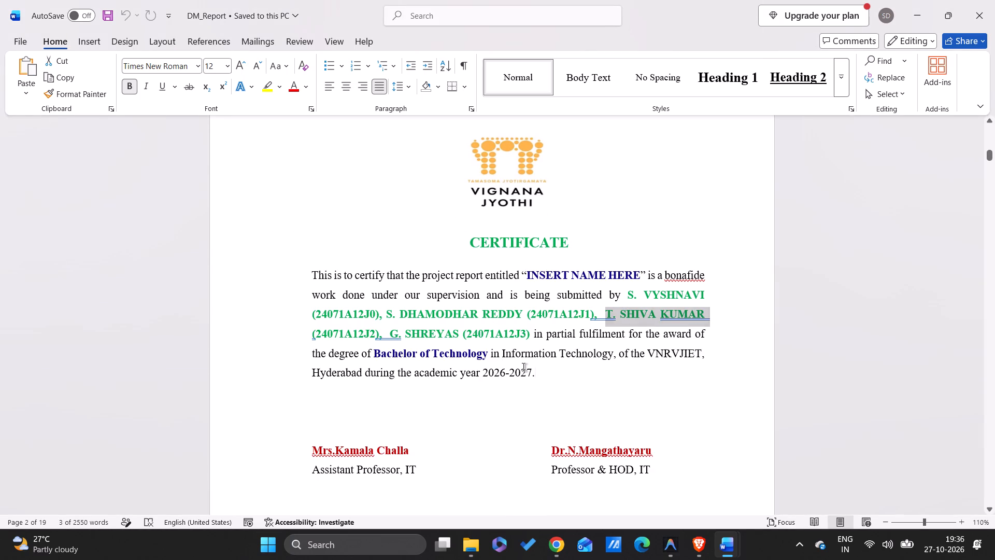
{"action": "left_click_drag", "start_coordinate": [523, 367], "coordinate": [316, 275]}
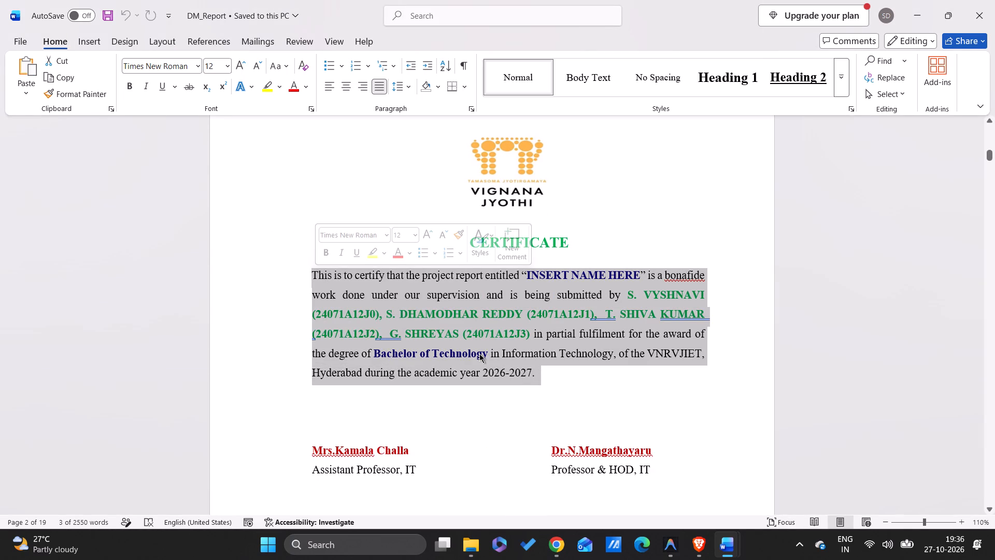
{"action": "key", "text": "ctrl+c"}
{"action": "key", "text": "alt+Tab"}
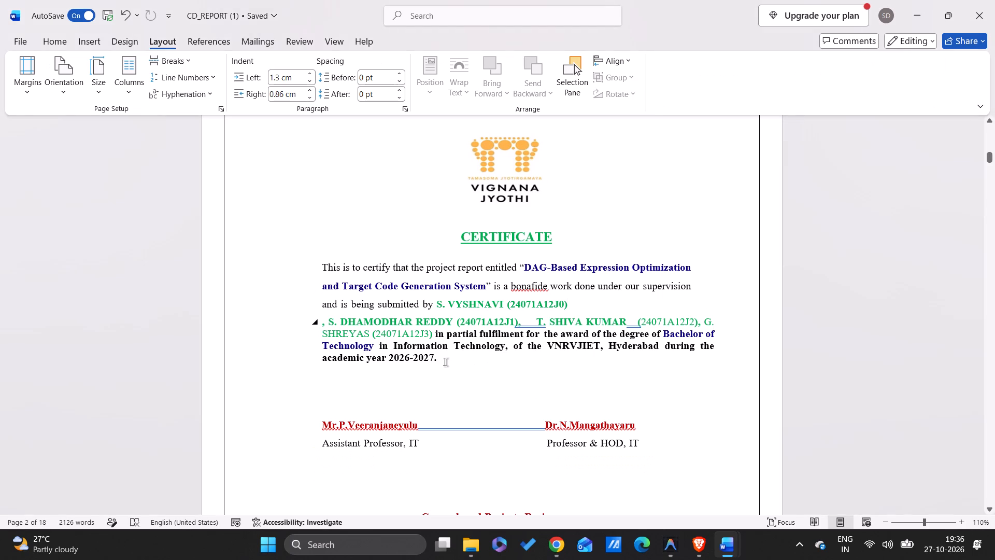
{"action": "left_click_drag", "start_coordinate": [443, 360], "coordinate": [328, 272]}
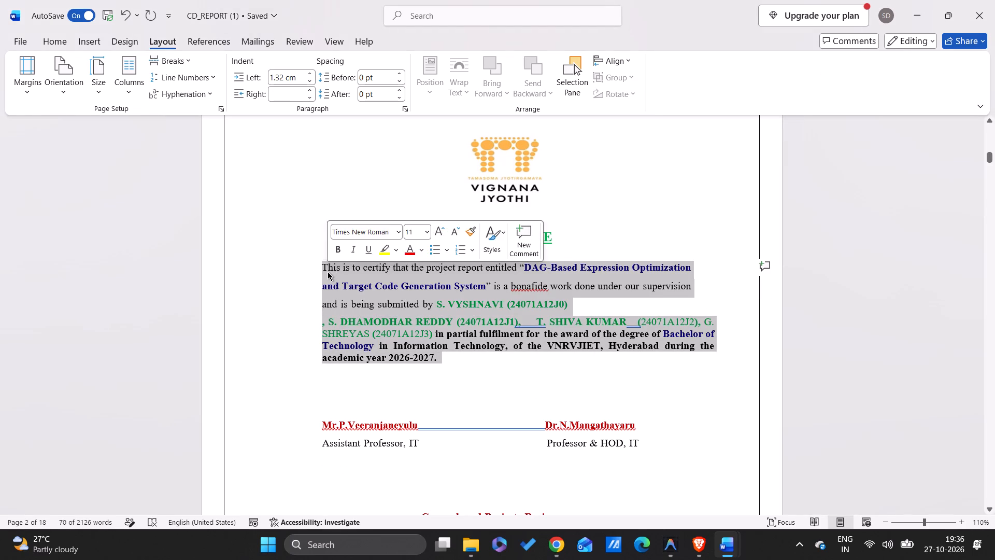
{"action": "key", "text": "ctrl+v"}
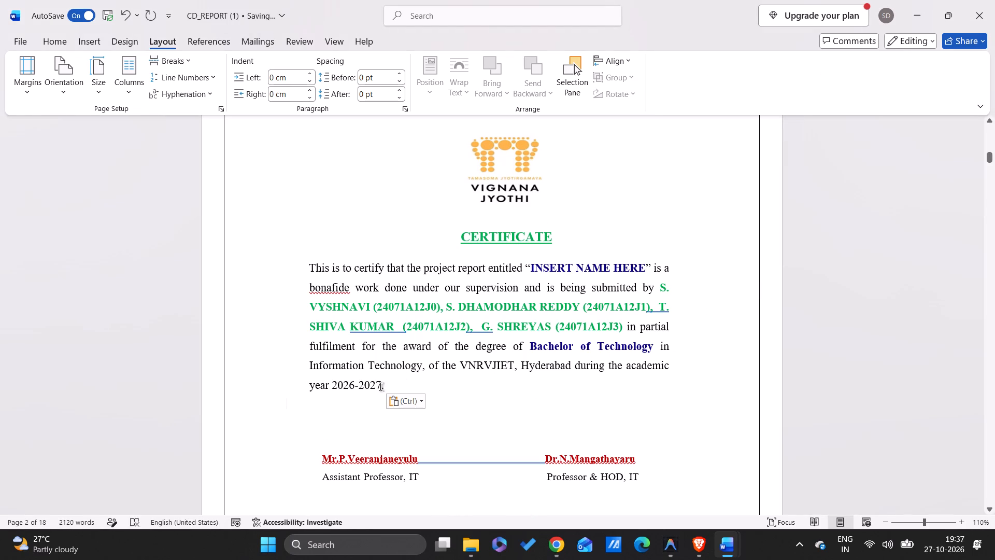
Set the font size of the pasted certificate paragraph to 11.
{"action": "left_click_drag", "start_coordinate": [392, 387], "coordinate": [313, 273]}
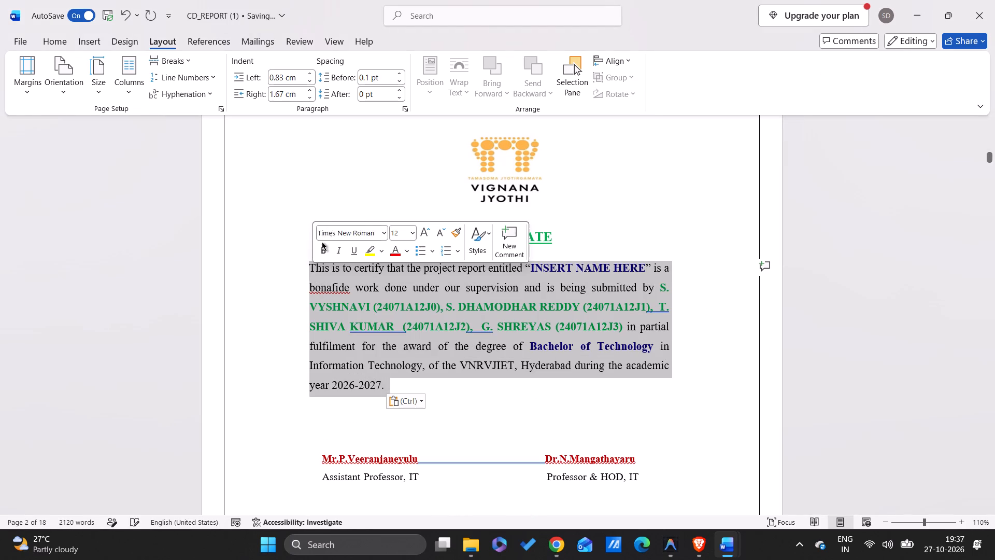
{"action": "left_click", "coordinate": [408, 235]}
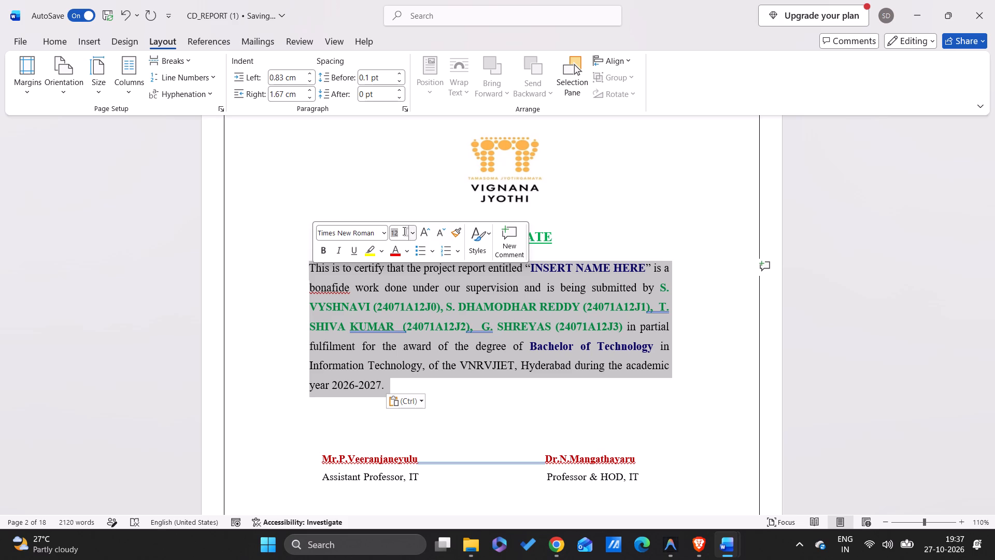
{"action": "left_click", "coordinate": [404, 231]}
{"action": "key", "text": "BackSpace"}
{"action": "key", "text": "BackSpace"}
{"action": "type", "text": "11"}
{"action": "key", "text": "Return"}
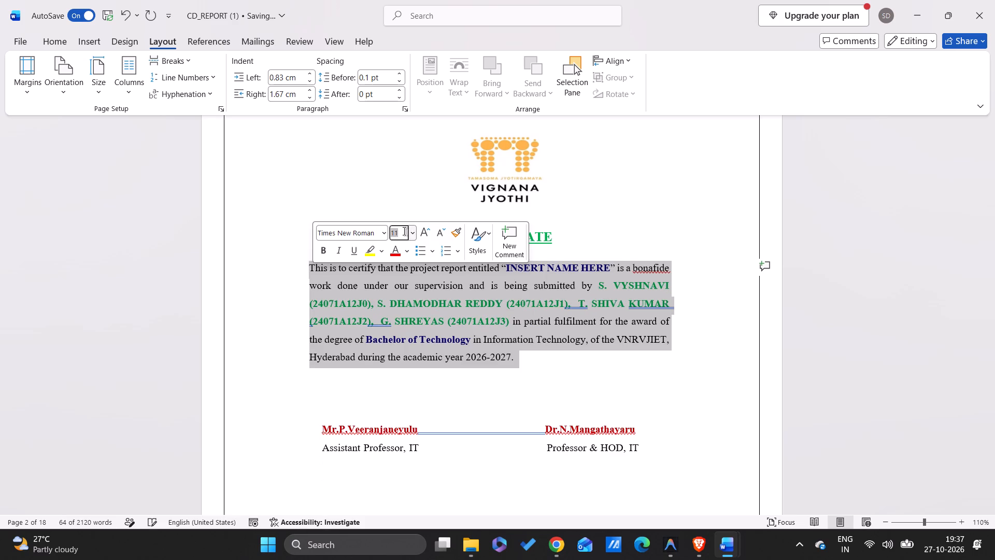
{"action": "left_click", "coordinate": [568, 364]}
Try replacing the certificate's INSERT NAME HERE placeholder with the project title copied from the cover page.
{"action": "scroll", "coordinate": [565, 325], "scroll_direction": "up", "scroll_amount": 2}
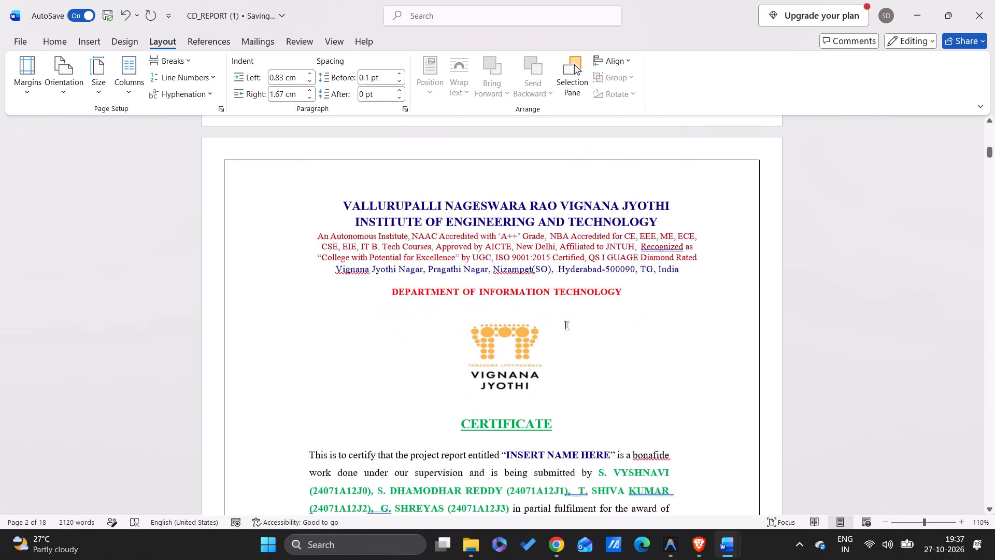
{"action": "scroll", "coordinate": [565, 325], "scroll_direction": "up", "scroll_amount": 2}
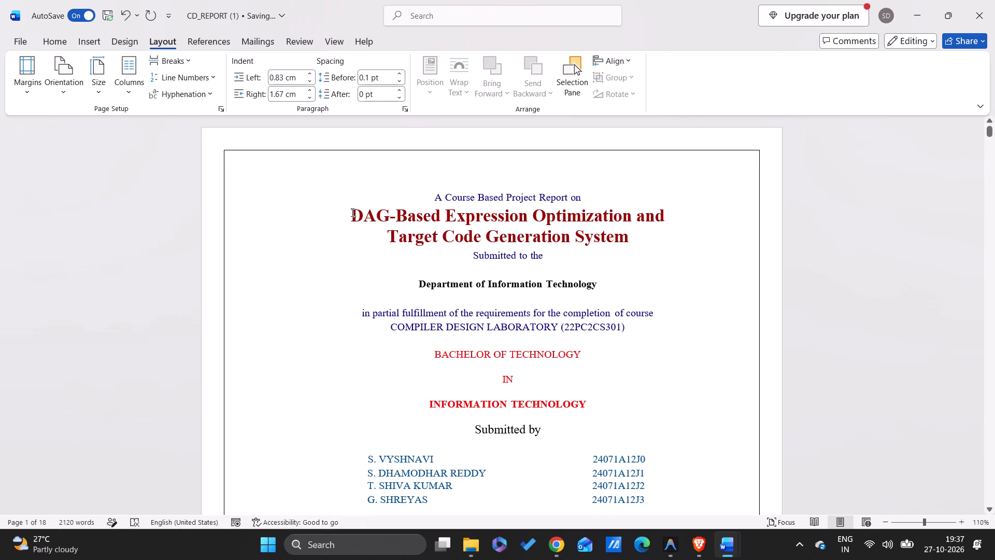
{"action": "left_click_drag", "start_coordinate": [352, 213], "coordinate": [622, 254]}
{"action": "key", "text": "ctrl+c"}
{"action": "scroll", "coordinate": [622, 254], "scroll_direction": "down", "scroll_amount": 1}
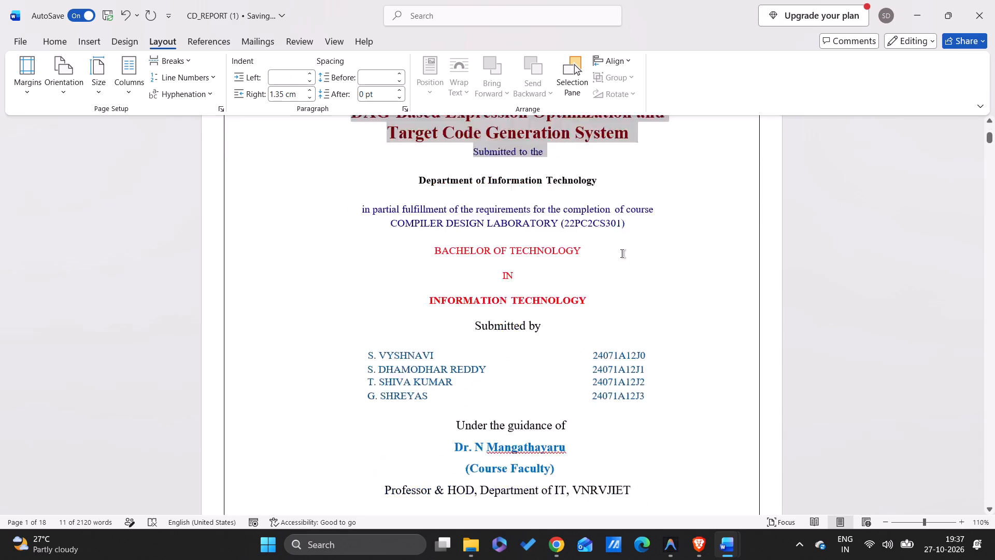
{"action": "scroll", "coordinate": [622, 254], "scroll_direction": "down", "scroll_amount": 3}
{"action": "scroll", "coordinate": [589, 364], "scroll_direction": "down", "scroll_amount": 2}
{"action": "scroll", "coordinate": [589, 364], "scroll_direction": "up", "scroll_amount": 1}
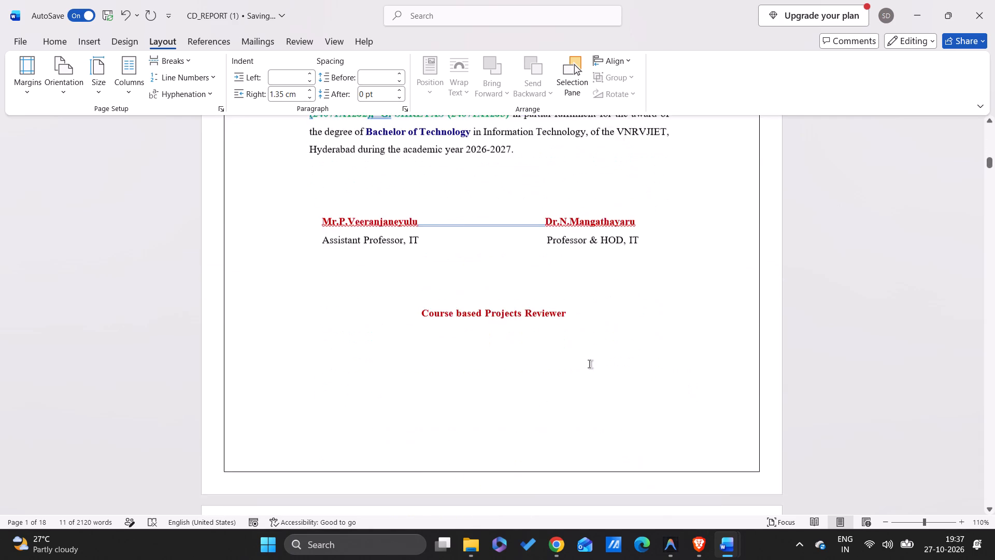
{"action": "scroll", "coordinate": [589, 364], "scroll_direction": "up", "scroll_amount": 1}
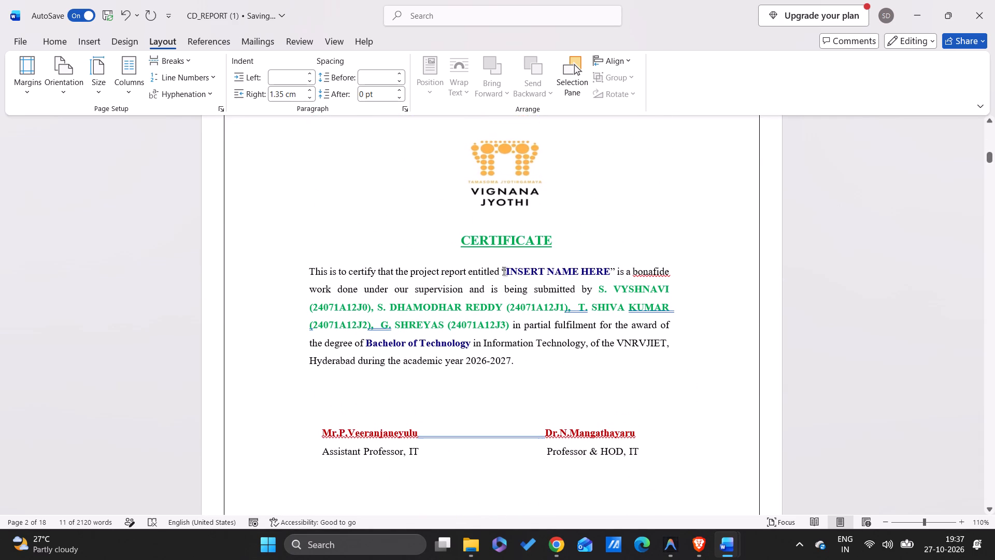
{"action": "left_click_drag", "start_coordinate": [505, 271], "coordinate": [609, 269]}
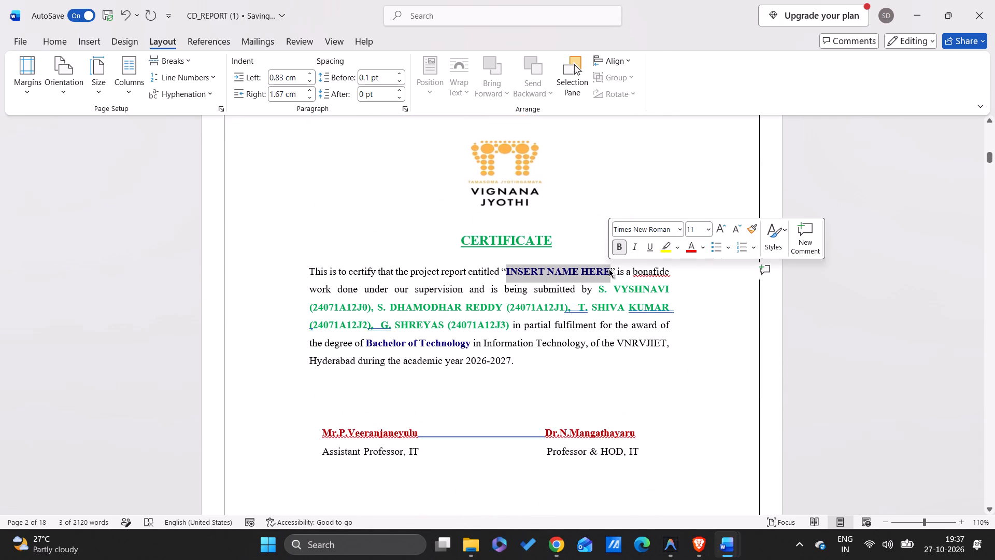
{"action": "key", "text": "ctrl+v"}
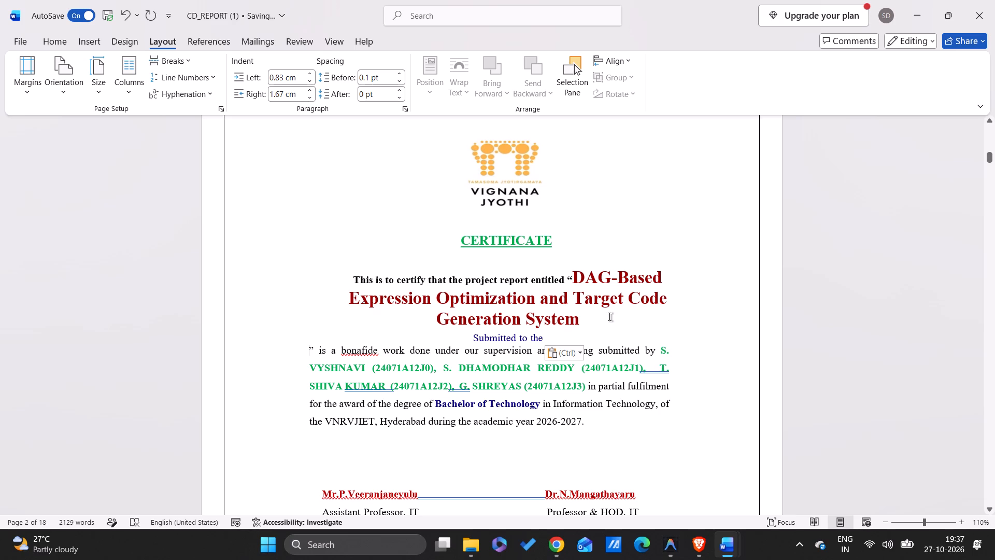
Undo the cover title paste and replace INSERT NAME HERE with "DAG-Based Expression Optimization and Target Code Generation System" copied from the Declaration.
{"action": "scroll", "coordinate": [609, 317], "scroll_direction": "down", "scroll_amount": 3}
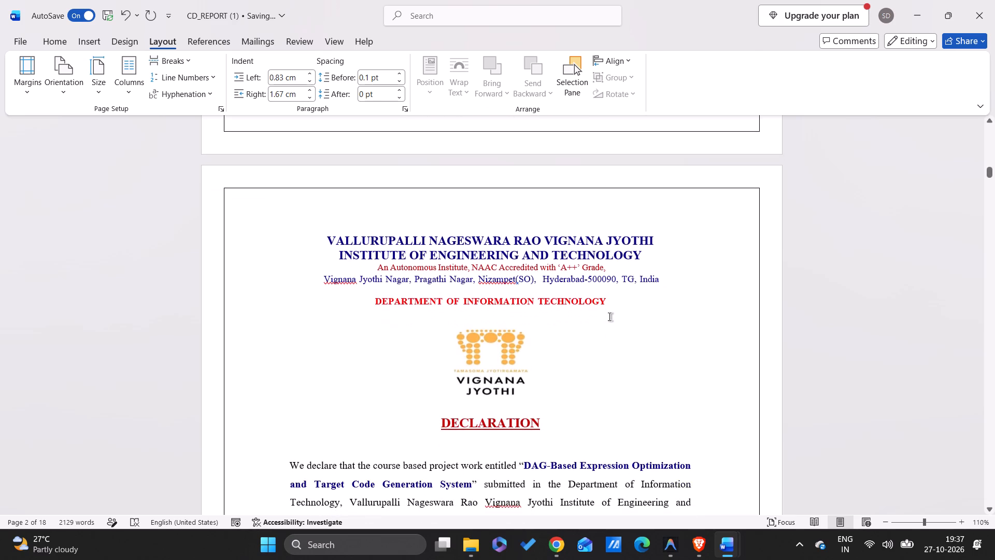
{"action": "scroll", "coordinate": [609, 317], "scroll_direction": "down", "scroll_amount": 1}
{"action": "left_click_drag", "start_coordinate": [524, 402], "coordinate": [468, 419]}
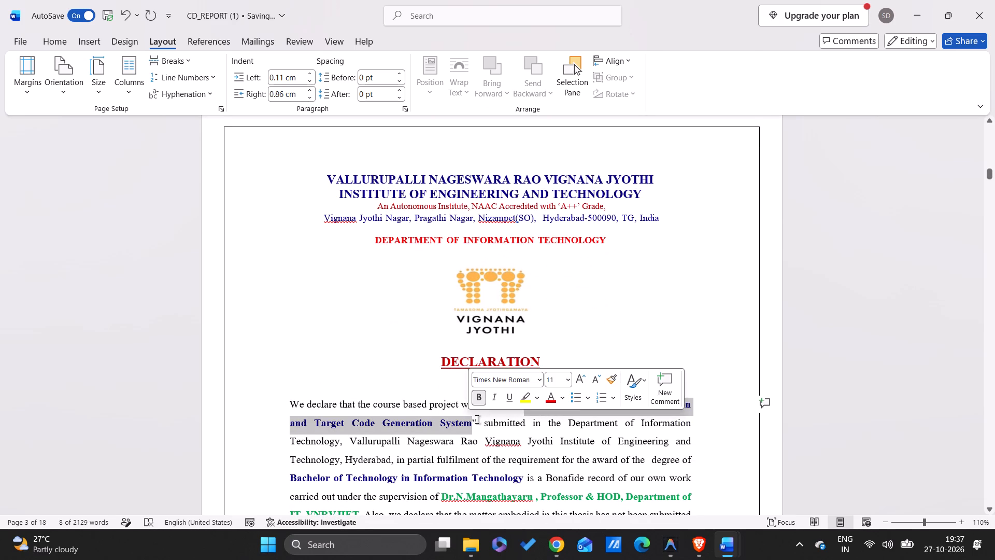
{"action": "key", "text": "ctrl+c"}
{"action": "scroll", "coordinate": [477, 419], "scroll_direction": "up", "scroll_amount": 3}
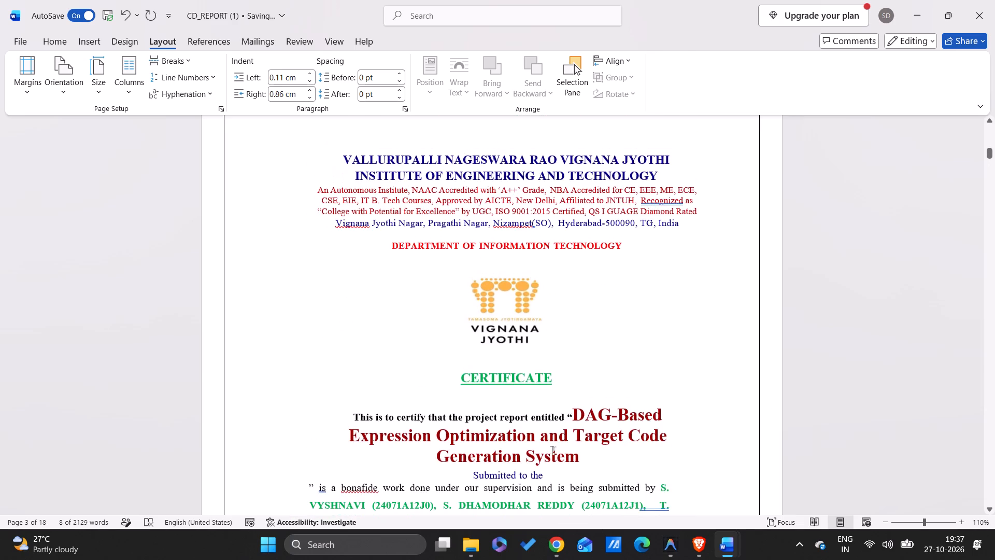
{"action": "scroll", "coordinate": [555, 453], "scroll_direction": "down", "scroll_amount": 1}
{"action": "key", "text": "ctrl+z"}
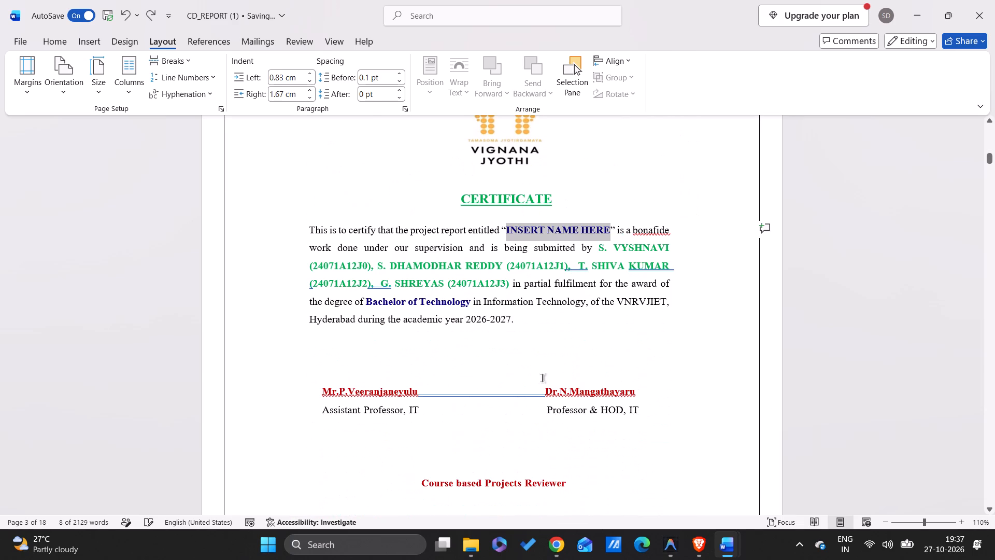
{"action": "key", "text": "ctrl+v"}
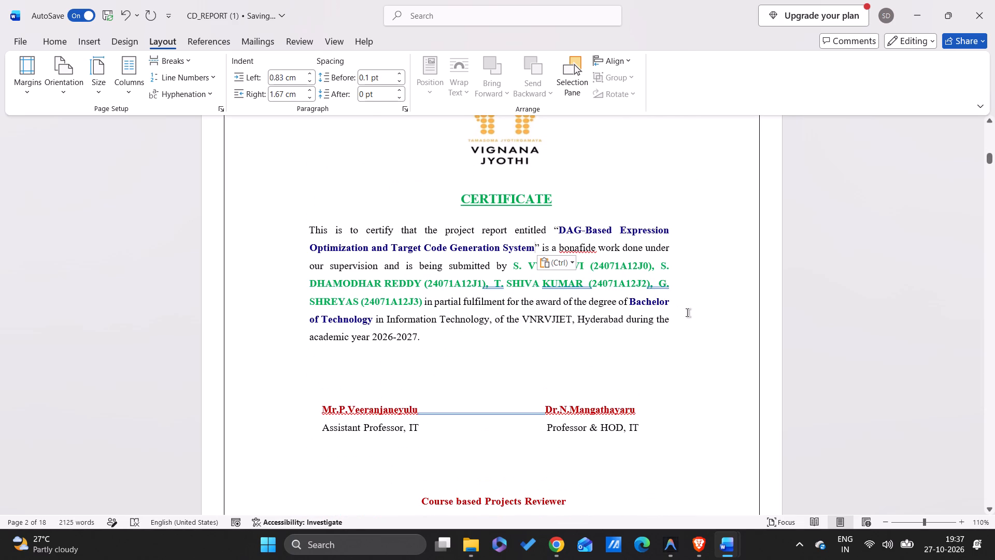
{"action": "left_click", "coordinate": [688, 313]}
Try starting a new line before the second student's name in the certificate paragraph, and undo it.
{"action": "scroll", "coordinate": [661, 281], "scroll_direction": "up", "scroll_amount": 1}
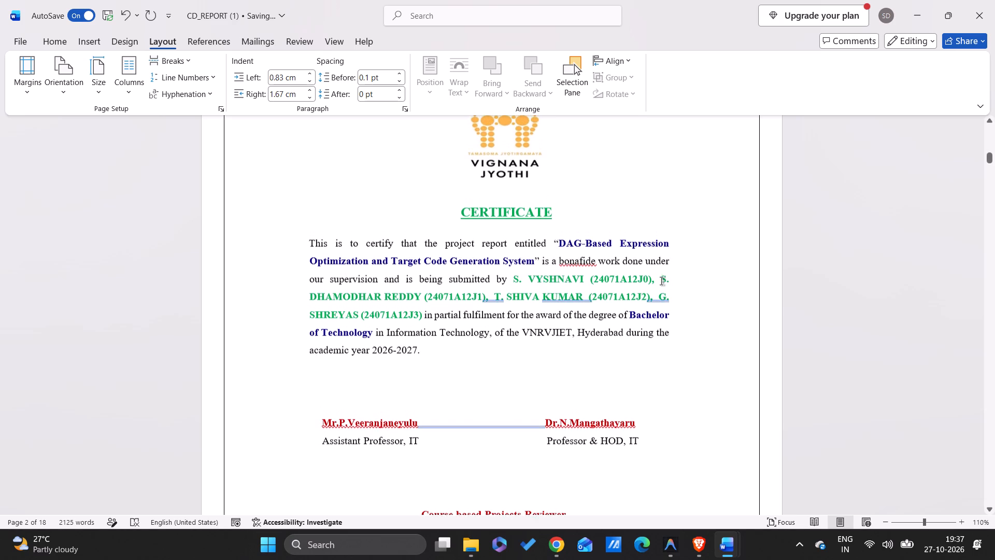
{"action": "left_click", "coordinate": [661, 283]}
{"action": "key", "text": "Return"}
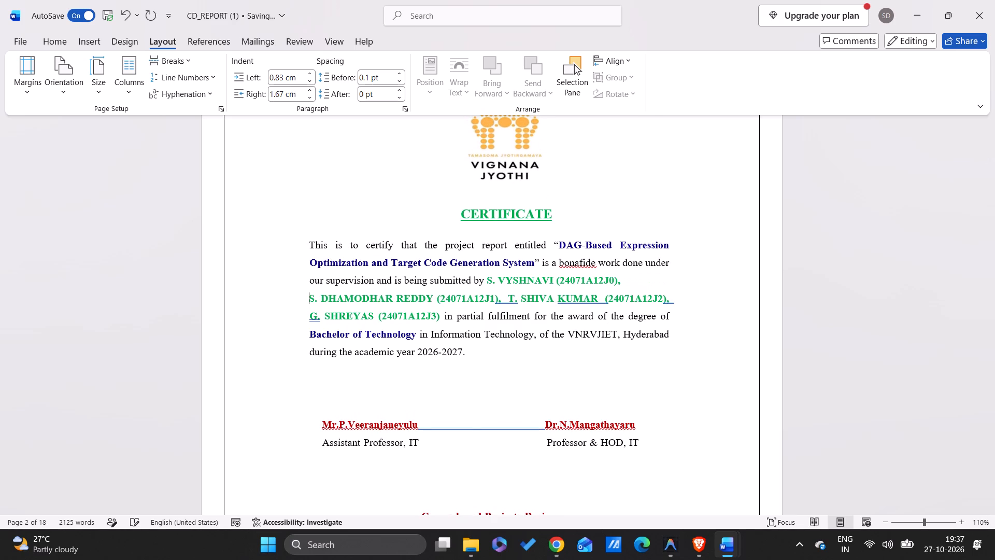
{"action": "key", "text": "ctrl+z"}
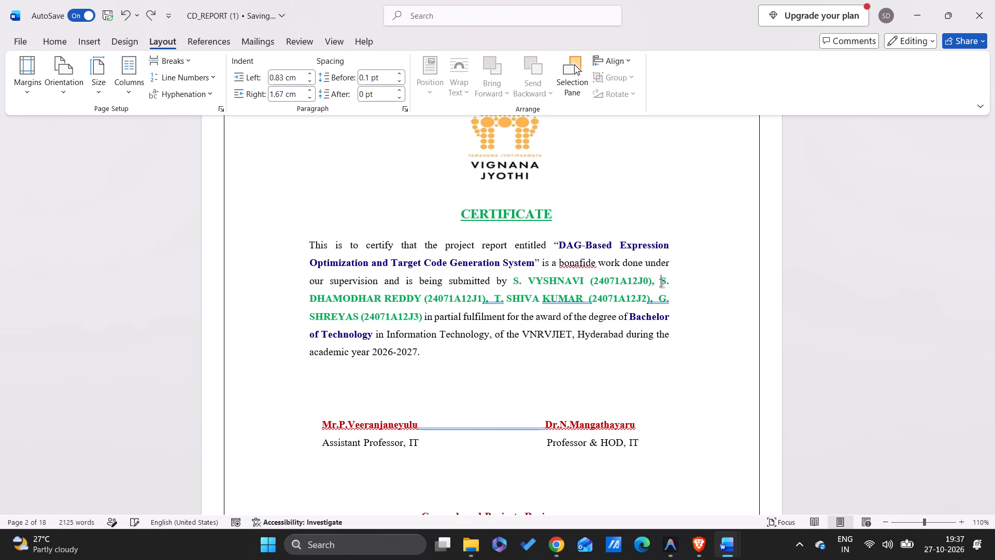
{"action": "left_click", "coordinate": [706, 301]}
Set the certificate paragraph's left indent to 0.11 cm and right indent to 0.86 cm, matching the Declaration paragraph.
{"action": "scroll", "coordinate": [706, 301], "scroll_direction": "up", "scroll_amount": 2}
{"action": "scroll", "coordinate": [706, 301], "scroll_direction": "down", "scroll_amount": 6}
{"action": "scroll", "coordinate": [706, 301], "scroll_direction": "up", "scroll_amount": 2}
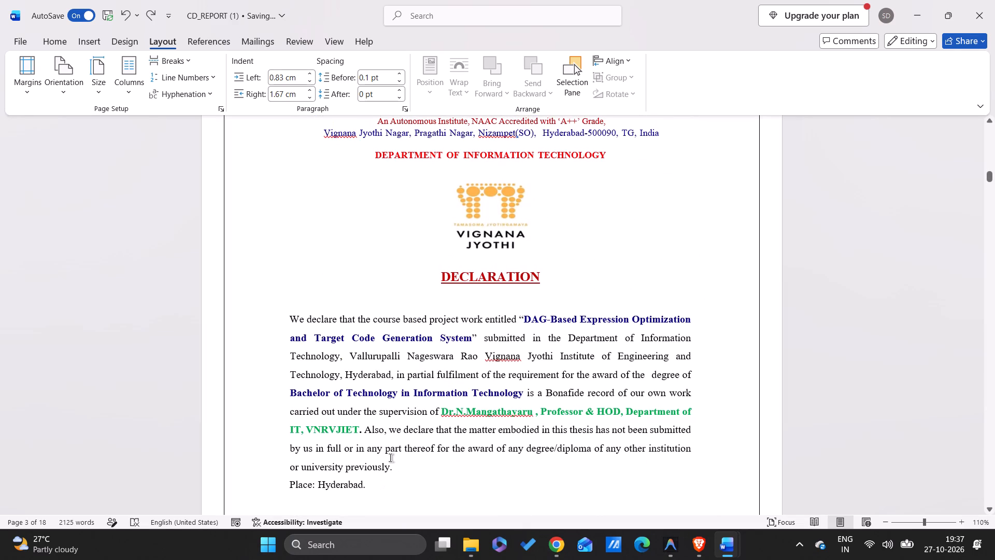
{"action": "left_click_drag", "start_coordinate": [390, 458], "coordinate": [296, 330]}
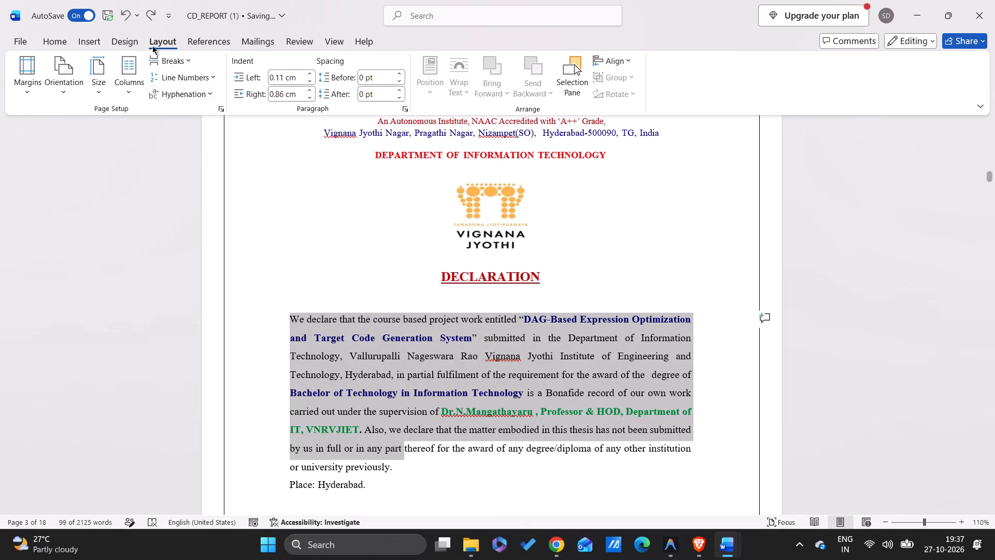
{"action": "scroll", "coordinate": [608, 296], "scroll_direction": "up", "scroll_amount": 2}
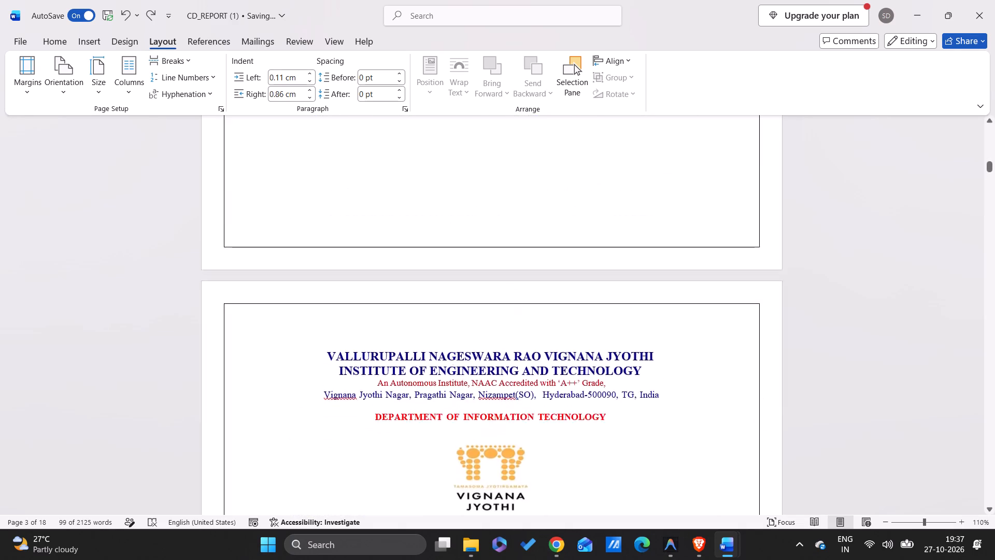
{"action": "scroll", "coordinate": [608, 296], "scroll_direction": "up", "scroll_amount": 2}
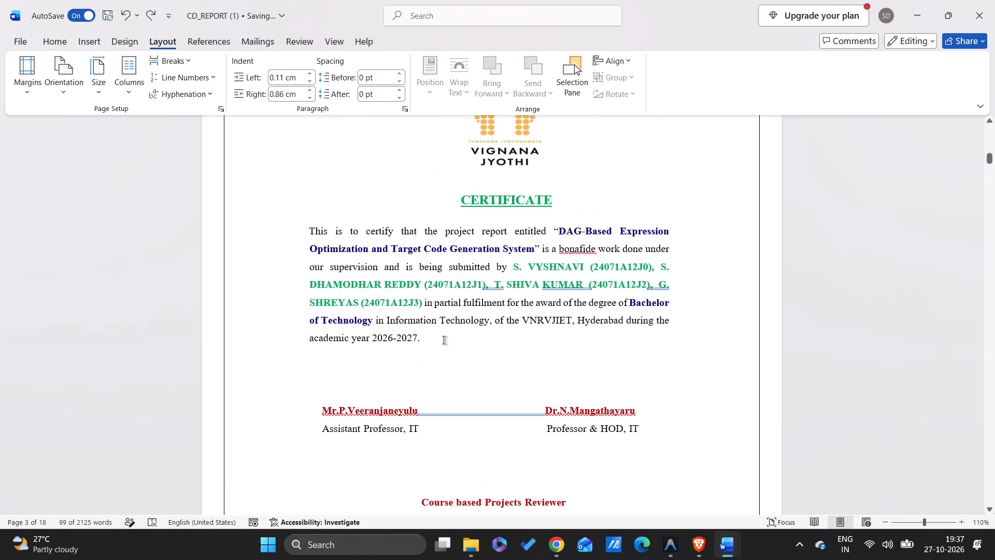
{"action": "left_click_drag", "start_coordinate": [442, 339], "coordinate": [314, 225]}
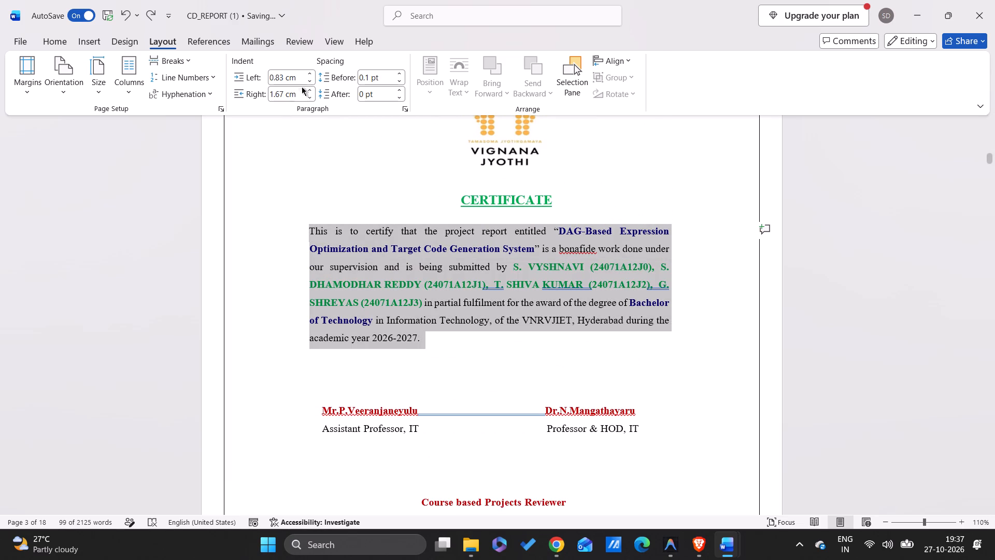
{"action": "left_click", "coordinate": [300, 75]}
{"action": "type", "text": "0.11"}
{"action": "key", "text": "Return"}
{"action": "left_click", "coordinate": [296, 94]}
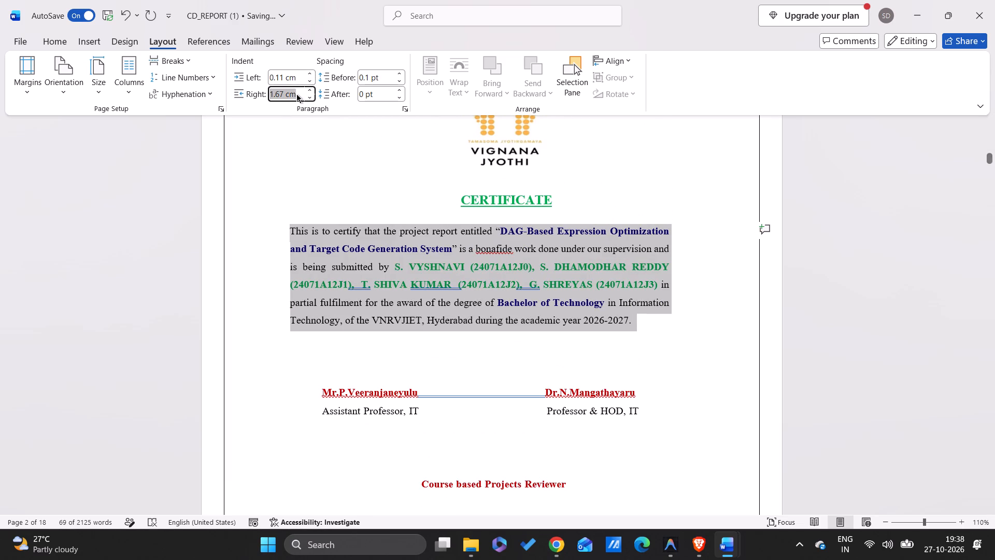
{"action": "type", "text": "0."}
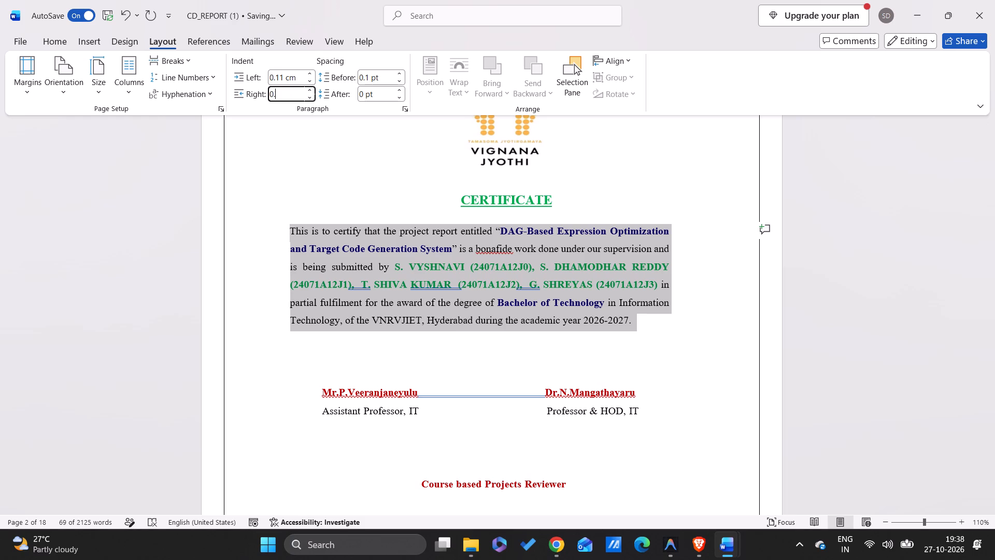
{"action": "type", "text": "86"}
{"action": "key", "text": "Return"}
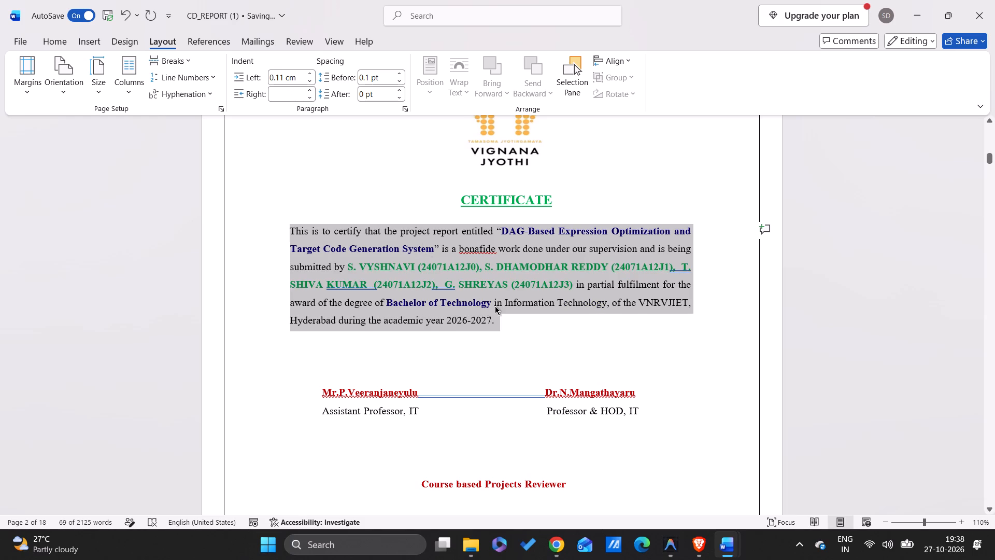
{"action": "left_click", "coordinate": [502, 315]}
Compare the certificate paragraph's indents and alignment with the Declaration page and with the certificate page in the DM_Report document.
{"action": "scroll", "coordinate": [502, 315], "scroll_direction": "up", "scroll_amount": 1}
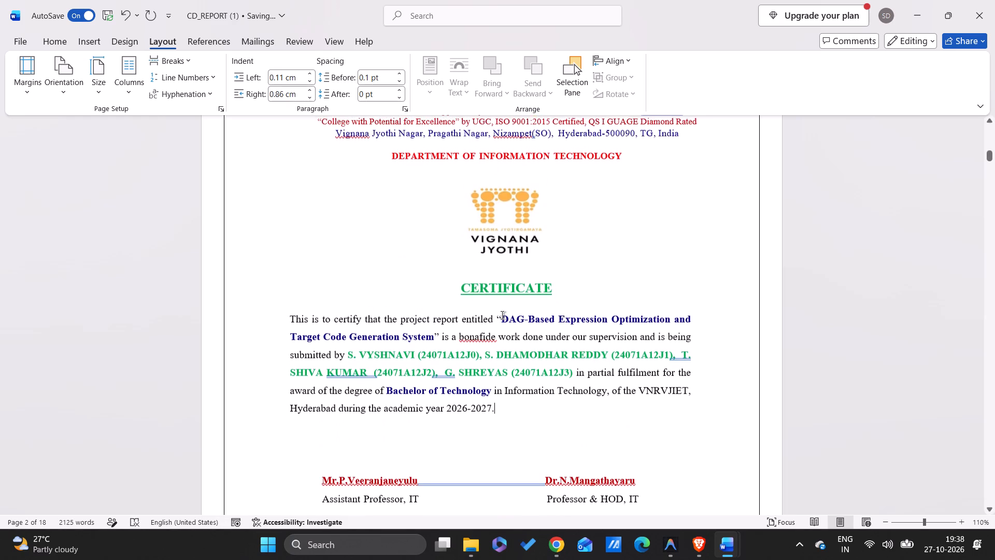
{"action": "scroll", "coordinate": [599, 372], "scroll_direction": "down", "scroll_amount": 1}
{"action": "scroll", "coordinate": [562, 347], "scroll_direction": "up", "scroll_amount": 1}
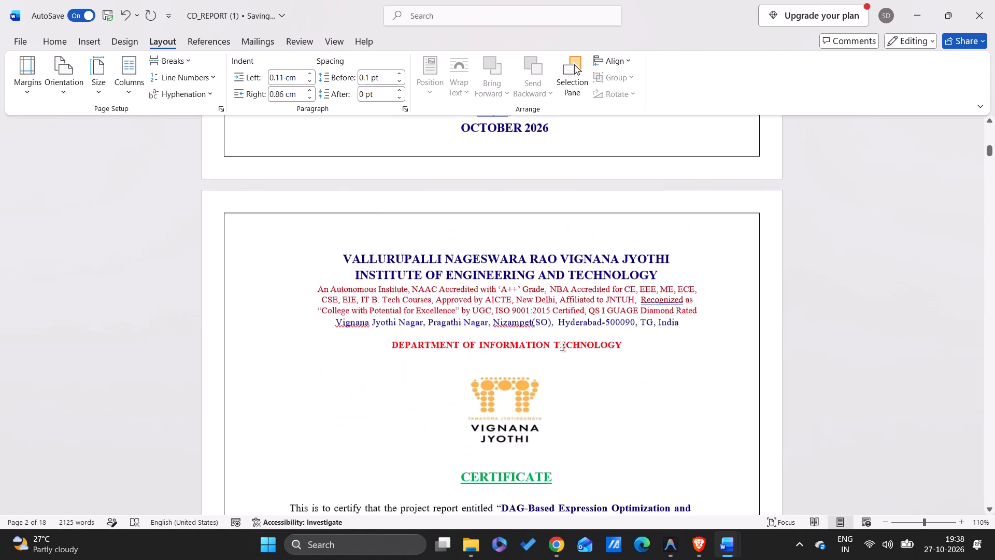
{"action": "scroll", "coordinate": [562, 347], "scroll_direction": "down", "scroll_amount": 2}
{"action": "scroll", "coordinate": [562, 347], "scroll_direction": "up", "scroll_amount": 1}
{"action": "scroll", "coordinate": [562, 347], "scroll_direction": "down", "scroll_amount": 4}
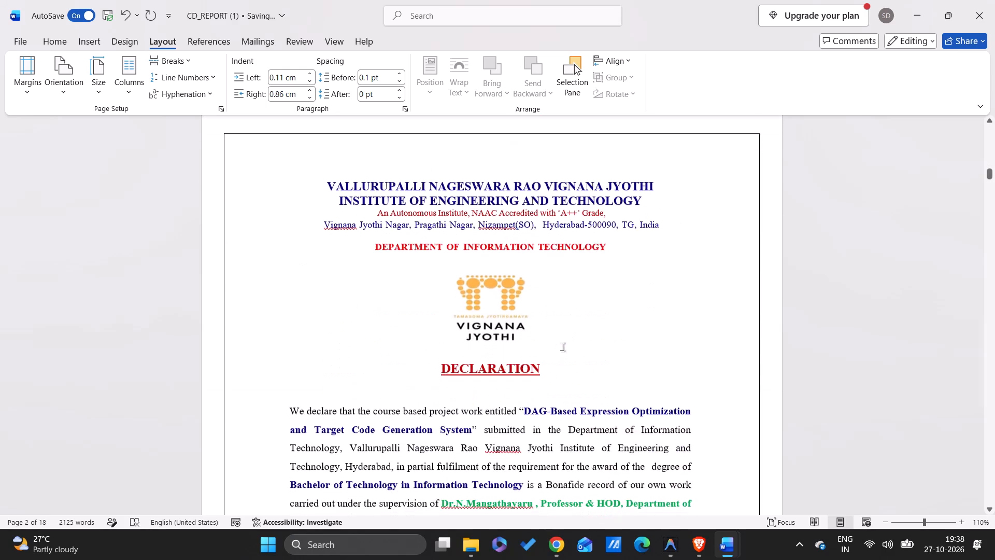
{"action": "scroll", "coordinate": [539, 416], "scroll_direction": "down", "scroll_amount": 1}
{"action": "left_click_drag", "start_coordinate": [455, 438], "coordinate": [303, 271]}
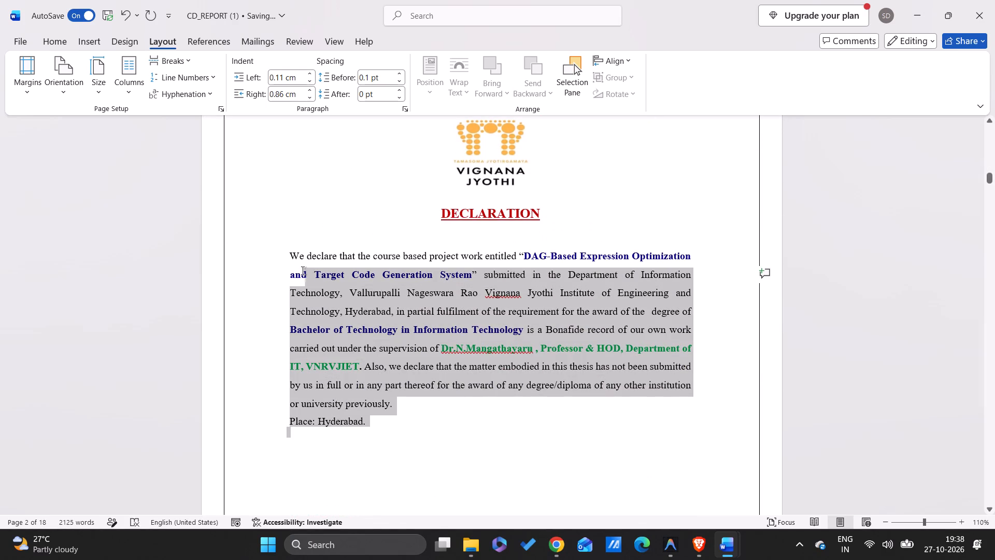
{"action": "left_click_drag", "start_coordinate": [303, 271], "coordinate": [298, 267]}
{"action": "scroll", "coordinate": [466, 358], "scroll_direction": "up", "scroll_amount": 1}
{"action": "scroll", "coordinate": [404, 307], "scroll_direction": "up", "scroll_amount": 1}
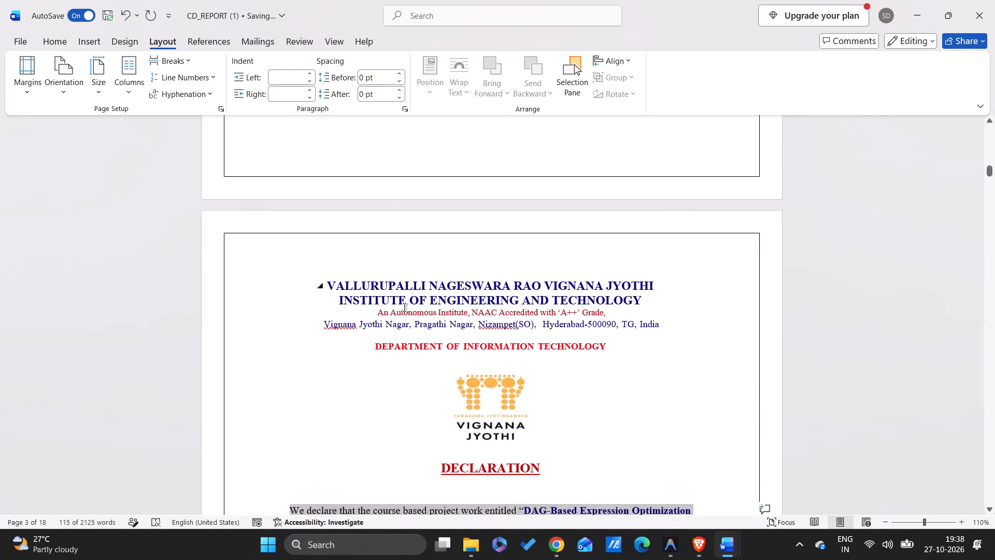
{"action": "left_click", "coordinate": [283, 76]}
{"action": "left_click", "coordinate": [298, 77]}
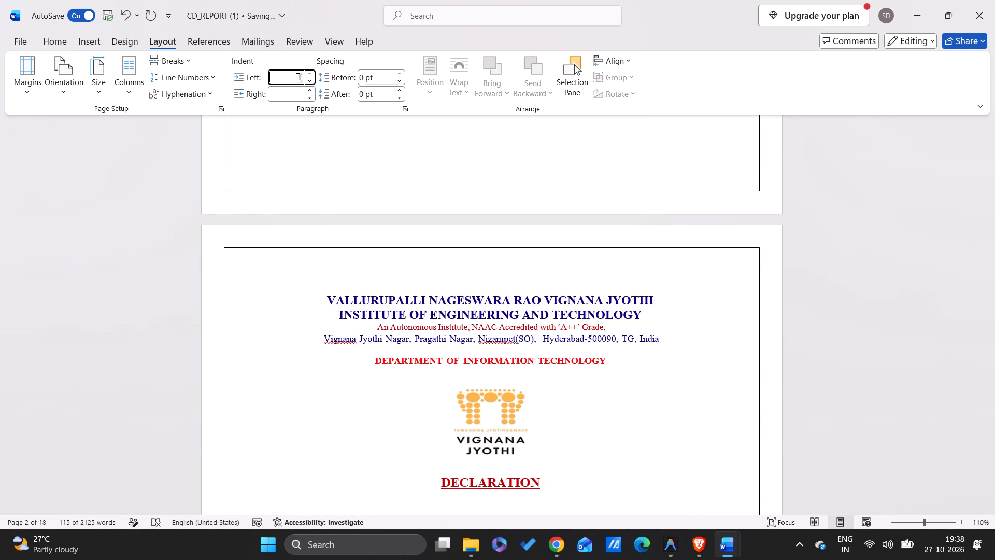
{"action": "left_click", "coordinate": [393, 256]}
{"action": "scroll", "coordinate": [393, 256], "scroll_direction": "up", "scroll_amount": 2}
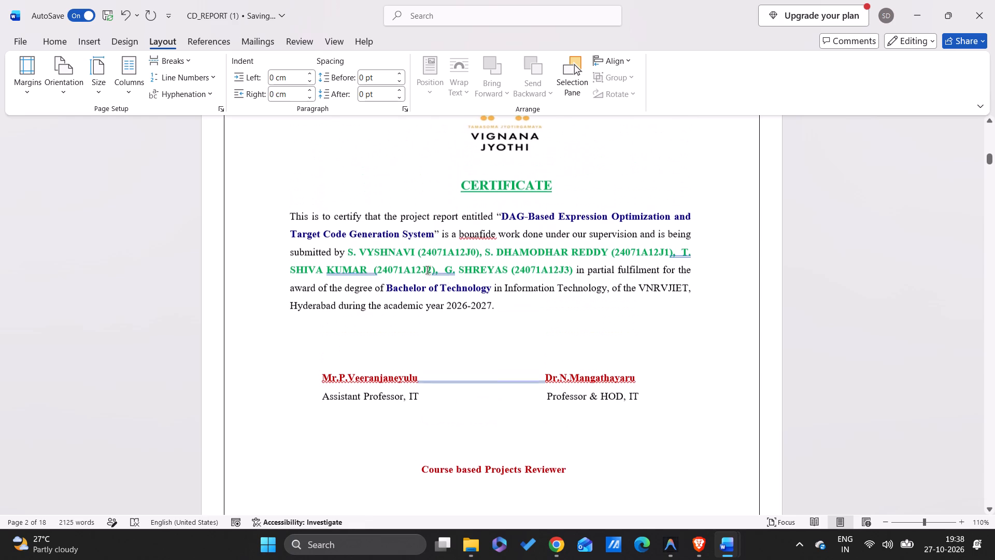
{"action": "scroll", "coordinate": [537, 308], "scroll_direction": "up", "scroll_amount": 1}
{"action": "scroll", "coordinate": [537, 308], "scroll_direction": "down", "scroll_amount": 1}
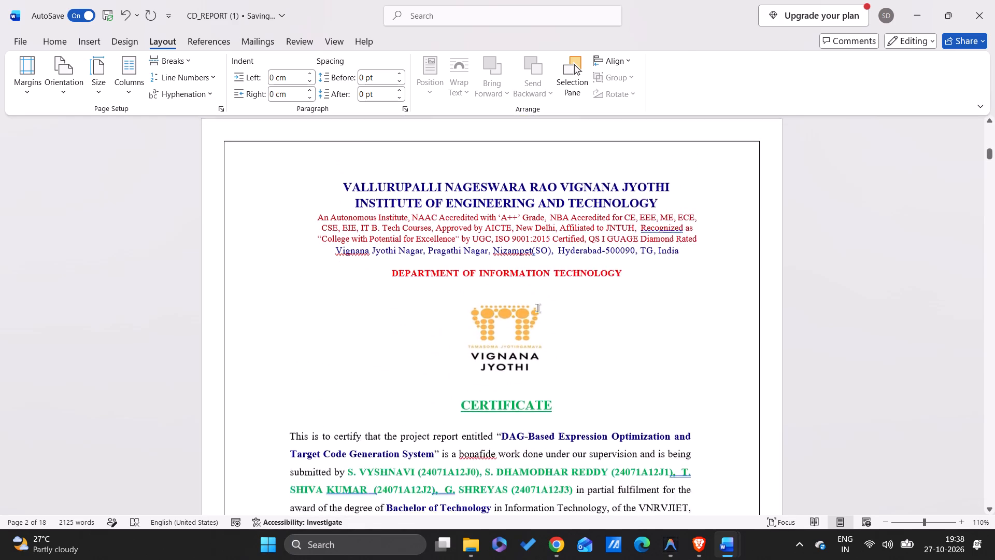
{"action": "scroll", "coordinate": [537, 308], "scroll_direction": "down", "scroll_amount": 1}
{"action": "key", "text": "alt+Tab"}
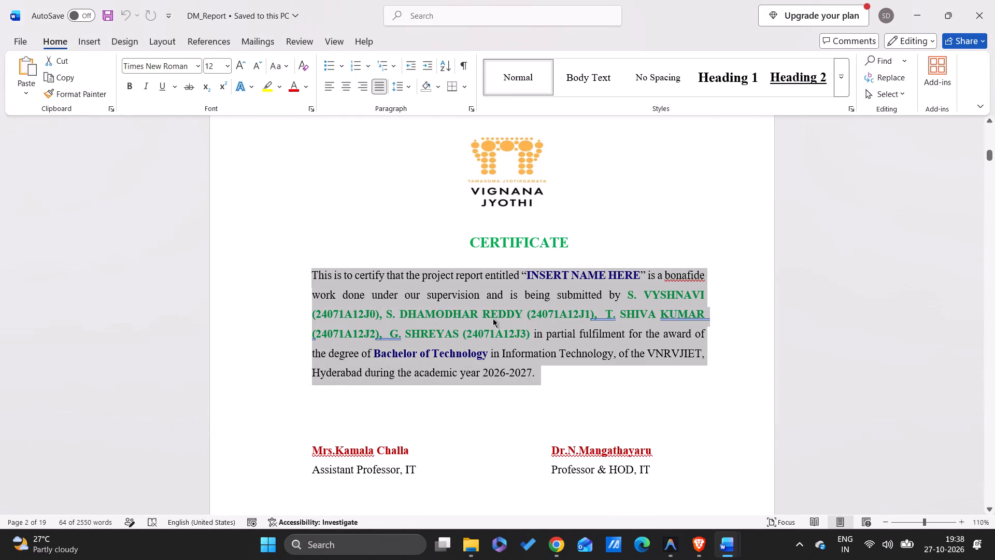
{"action": "scroll", "coordinate": [517, 332], "scroll_direction": "up", "scroll_amount": 1}
{"action": "scroll", "coordinate": [517, 332], "scroll_direction": "down", "scroll_amount": 1}
{"action": "key", "text": "alt+Tab"}
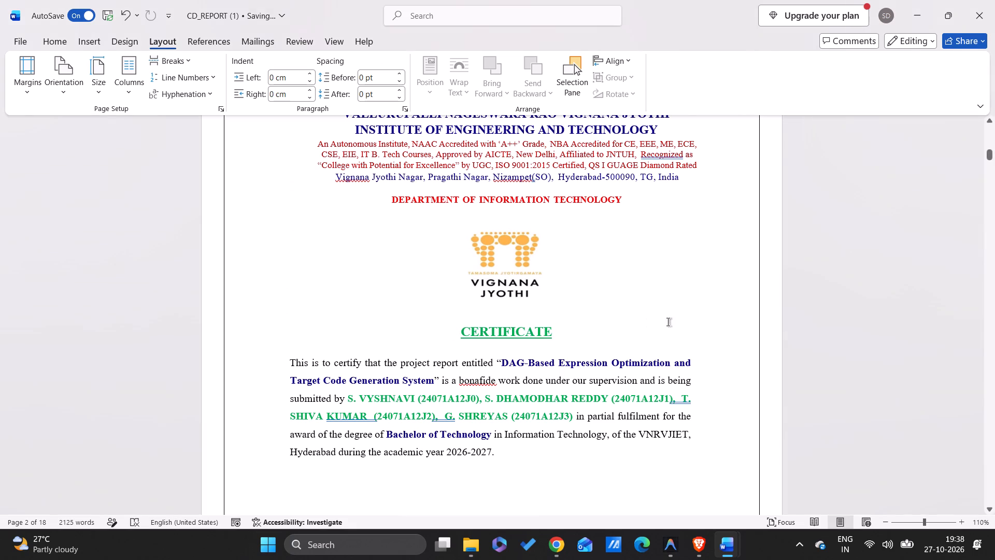
Increase the left indent of the whole certificate paragraph in CD_REPORT to 0.8 cm.
{"action": "scroll", "coordinate": [700, 331], "scroll_direction": "up", "scroll_amount": 1}
{"action": "left_click", "coordinate": [667, 338]}
{"action": "scroll", "coordinate": [667, 338], "scroll_direction": "down", "scroll_amount": 1}
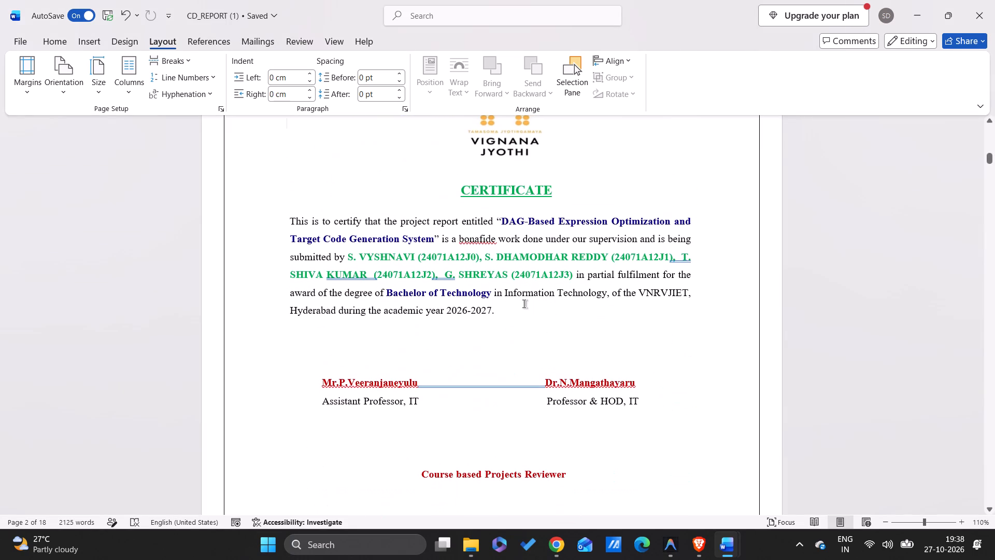
{"action": "left_click_drag", "start_coordinate": [522, 310], "coordinate": [291, 218]}
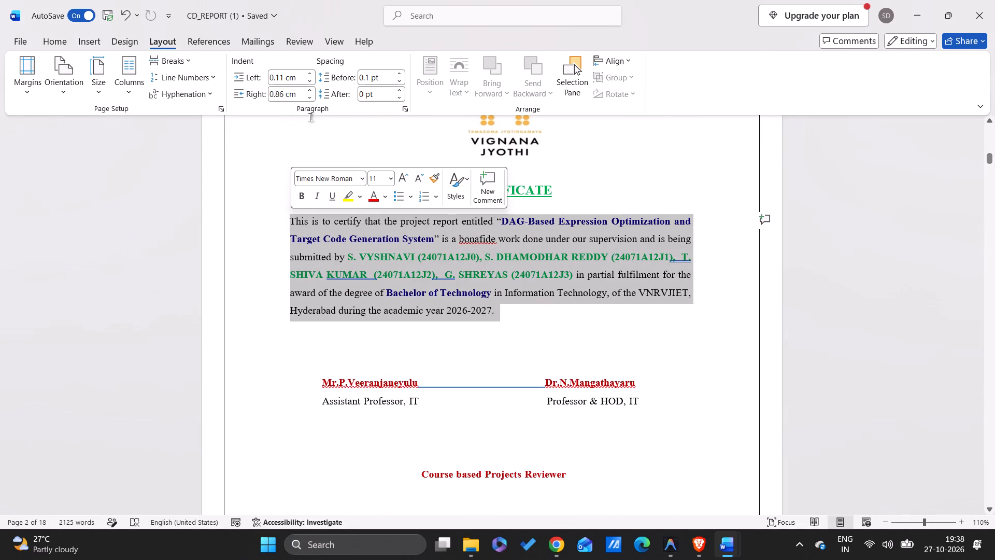
{"action": "left_click", "coordinate": [307, 82]}
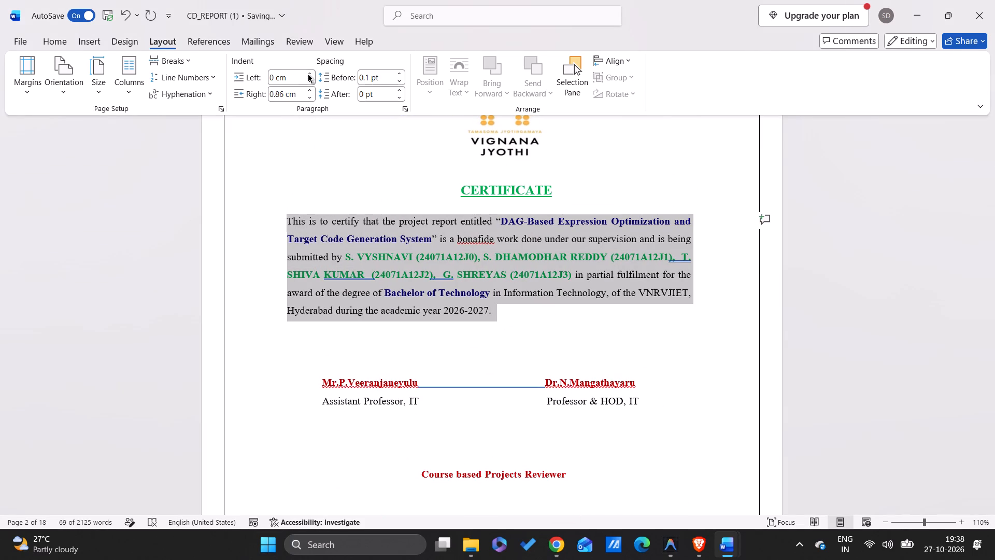
{"action": "triple_click", "coordinate": [308, 74]}
{"action": "scroll", "coordinate": [308, 74], "scroll_direction": "up", "scroll_amount": 2}
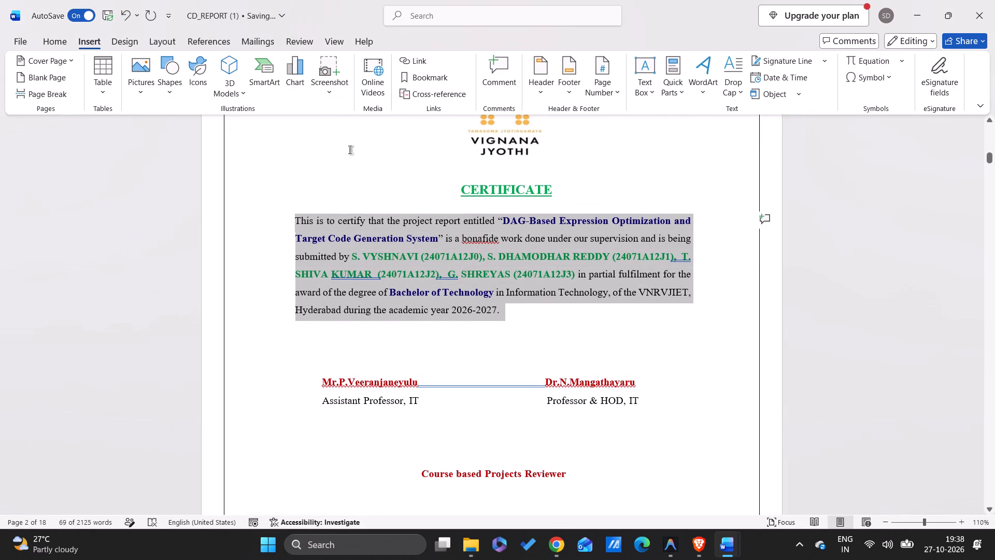
{"action": "left_click", "coordinate": [170, 42]}
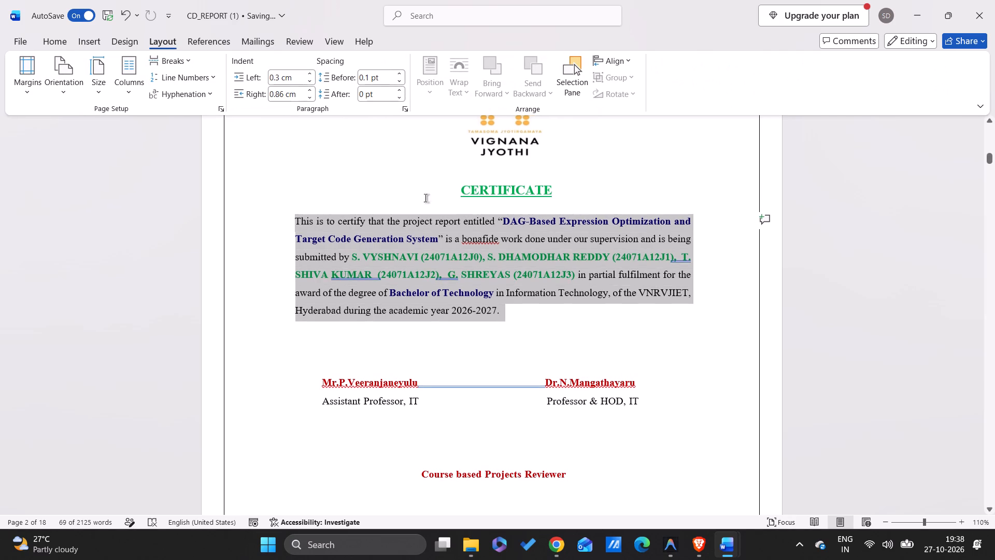
{"action": "scroll", "coordinate": [433, 204], "scroll_direction": "up", "scroll_amount": 1}
{"action": "scroll", "coordinate": [389, 209], "scroll_direction": "down", "scroll_amount": 1}
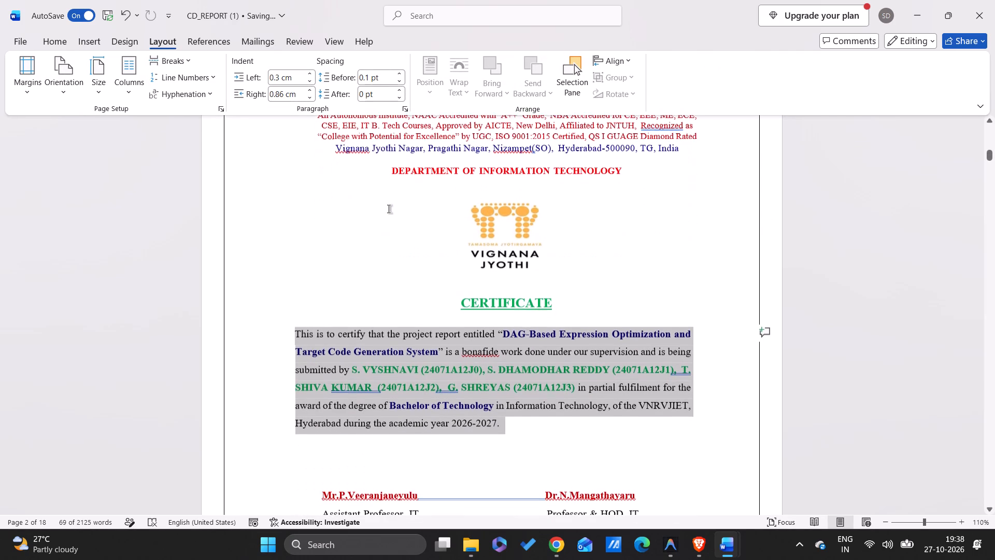
{"action": "left_click", "coordinate": [305, 74]}
{"action": "left_click", "coordinate": [305, 74]}
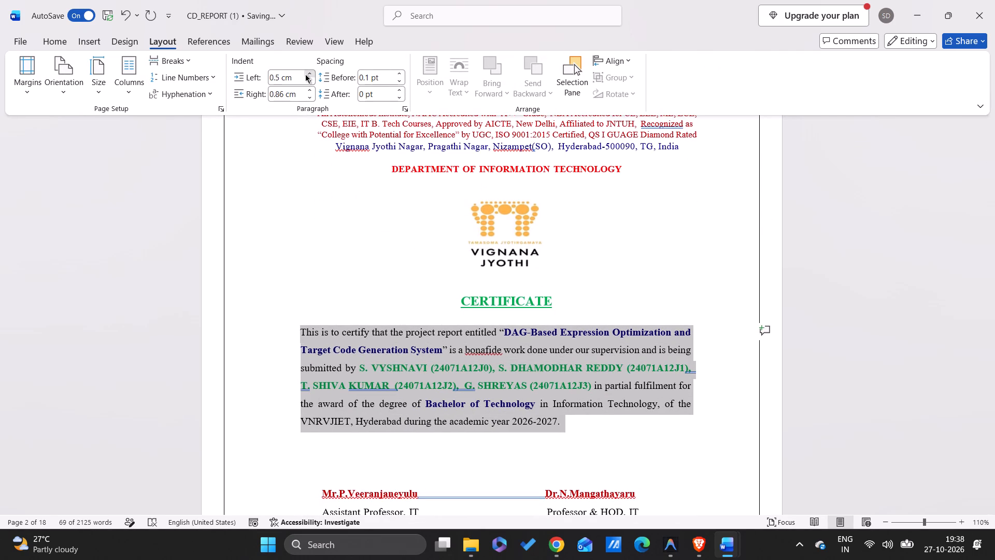
{"action": "left_click", "coordinate": [305, 74]}
{"action": "scroll", "coordinate": [481, 264], "scroll_direction": "up", "scroll_amount": 1}
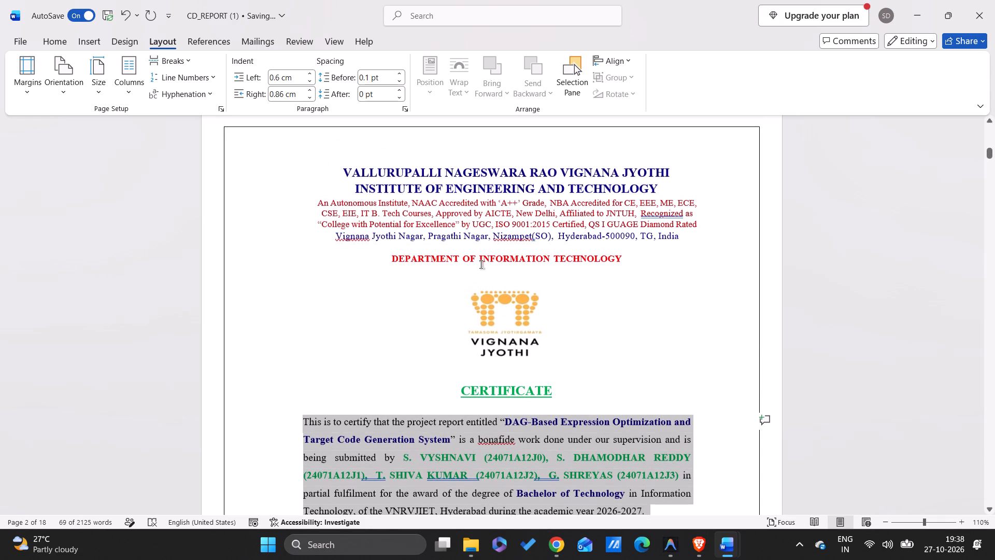
{"action": "left_click", "coordinate": [309, 74]}
{"action": "left_click", "coordinate": [309, 74]}
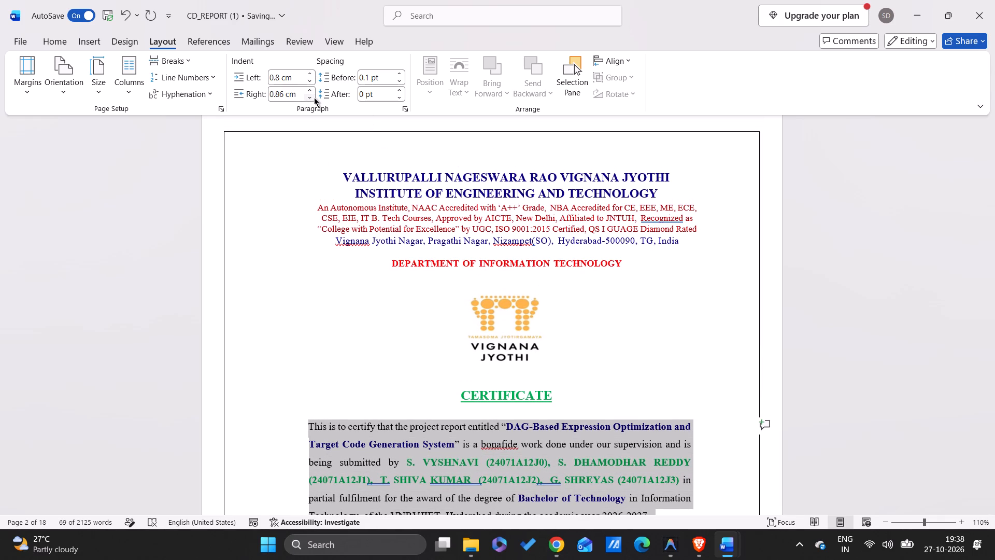
Reduce the certificate paragraph's right indent to 0.5 cm and check its alignment with the page heading.
{"action": "left_click", "coordinate": [314, 97]}
{"action": "left_click", "coordinate": [314, 97]}
{"action": "left_click", "coordinate": [314, 97]}
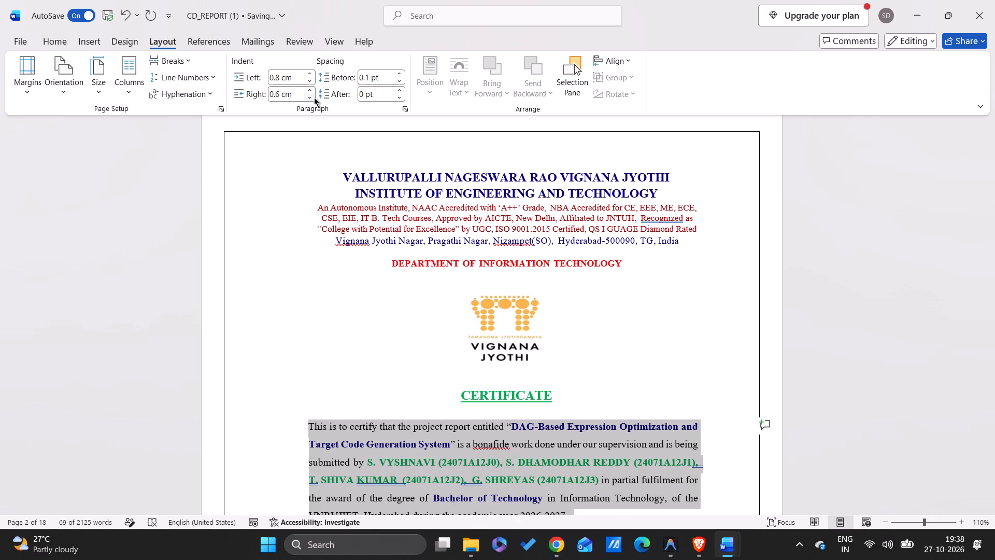
{"action": "left_click", "coordinate": [314, 97]}
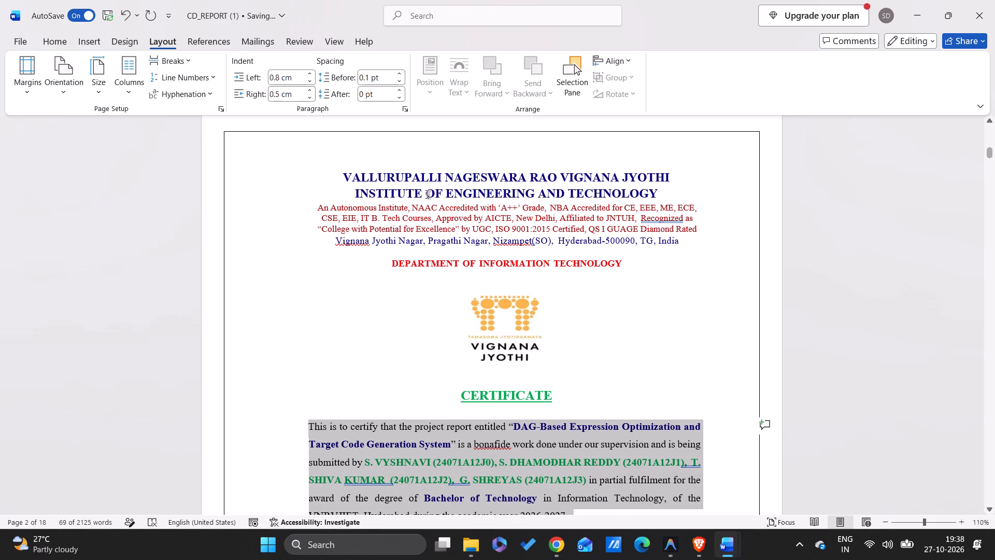
{"action": "scroll", "coordinate": [462, 282], "scroll_direction": "down", "scroll_amount": 1}
{"action": "scroll", "coordinate": [462, 282], "scroll_direction": "up", "scroll_amount": 1}
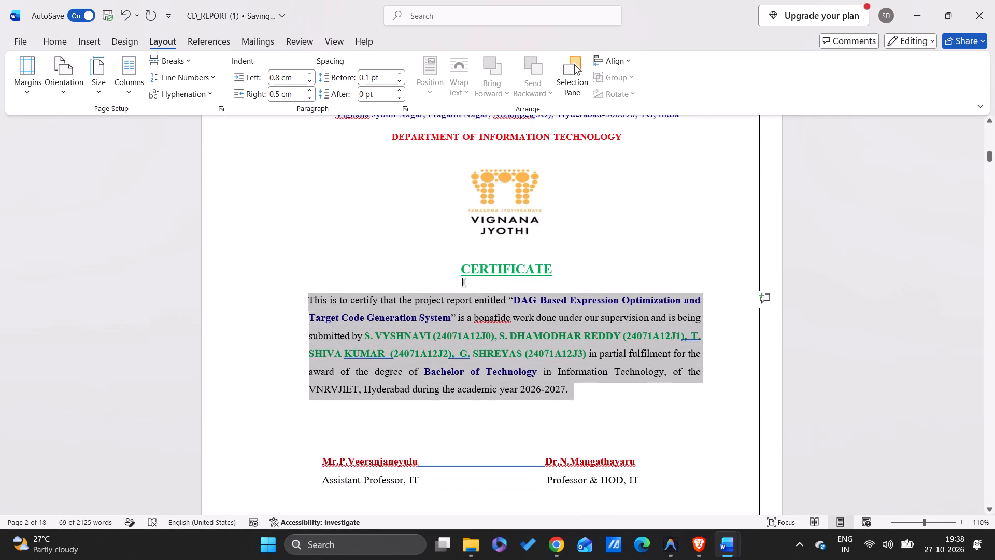
{"action": "scroll", "coordinate": [462, 282], "scroll_direction": "up", "scroll_amount": 1}
{"action": "scroll", "coordinate": [605, 341], "scroll_direction": "down", "scroll_amount": 1}
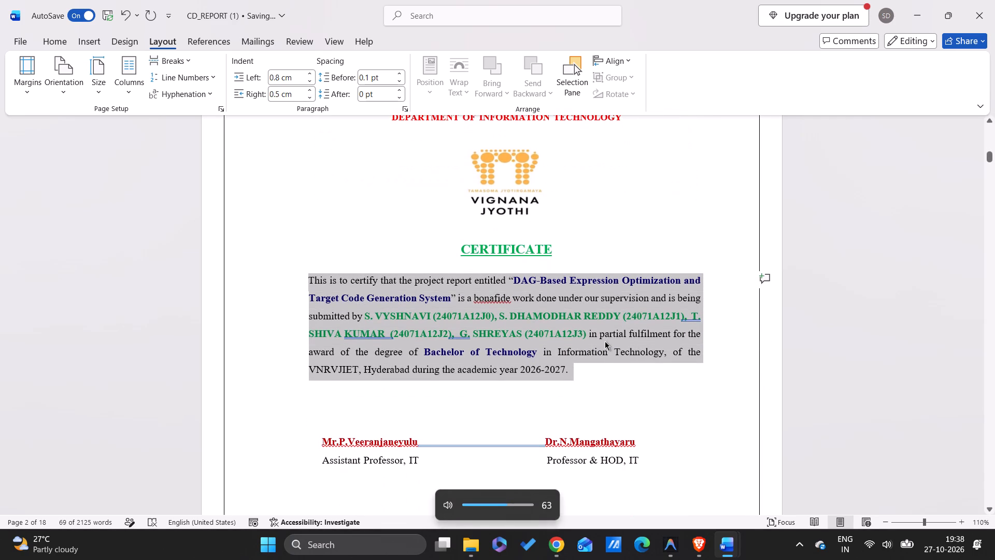
{"action": "left_click", "coordinate": [609, 363]}
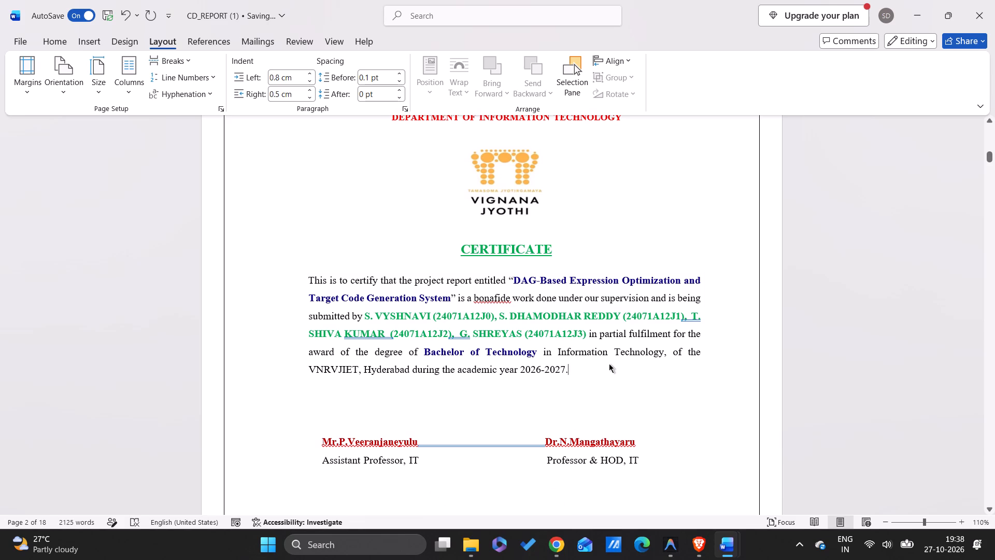
Review the cover, certificate, Declaration and Acknowledgement pages for consistent layout, names and roll numbers.
{"action": "scroll", "coordinate": [609, 363], "scroll_direction": "up", "scroll_amount": 1}
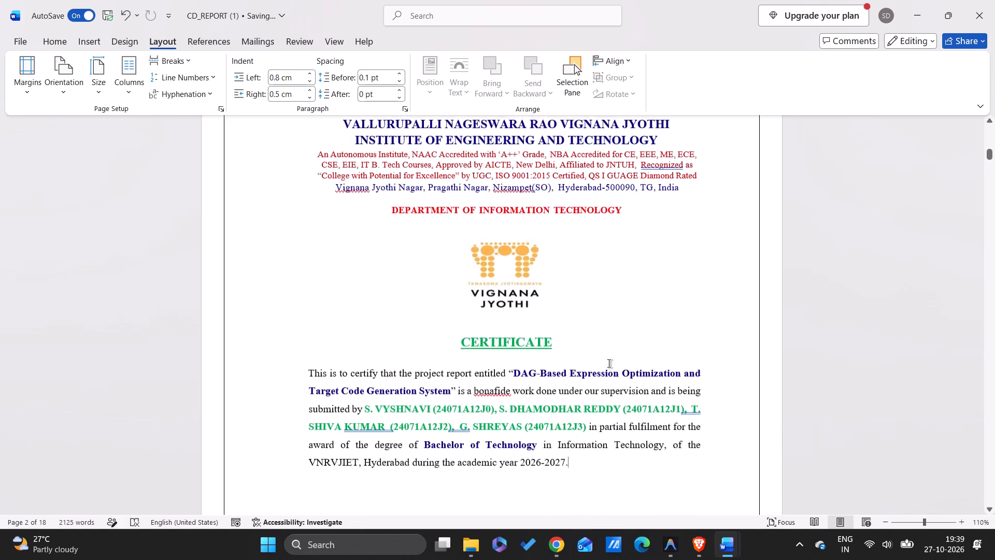
{"action": "scroll", "coordinate": [609, 363], "scroll_direction": "up", "scroll_amount": 3}
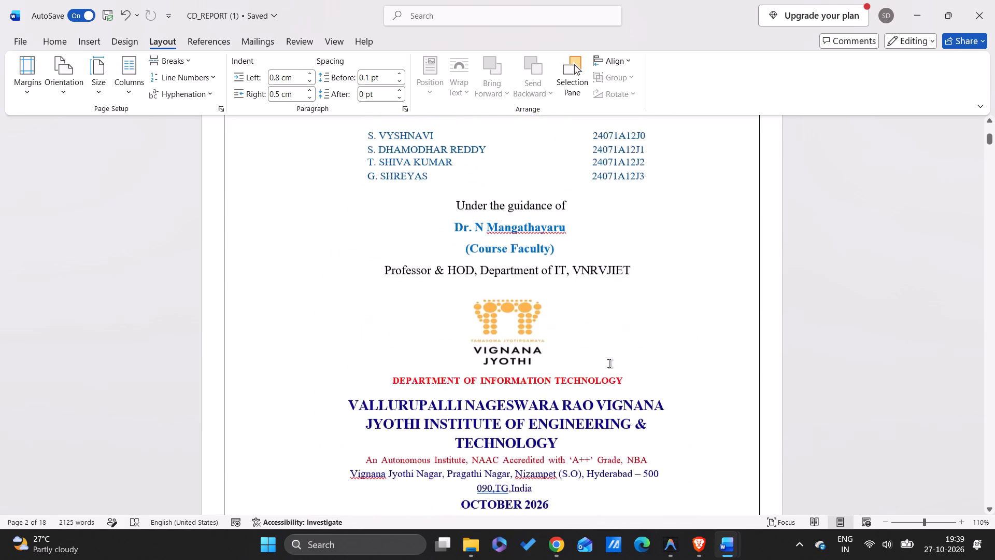
{"action": "scroll", "coordinate": [609, 363], "scroll_direction": "up", "scroll_amount": 3}
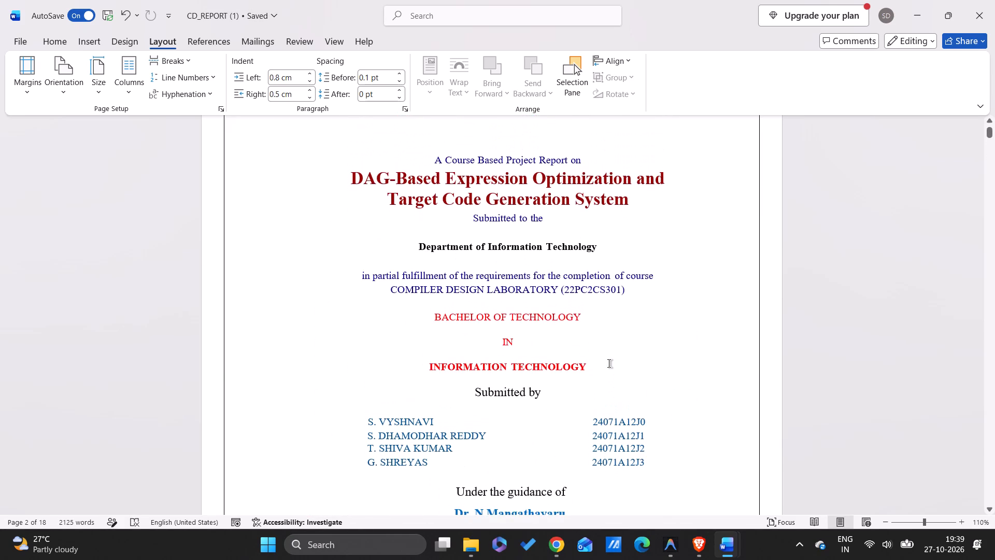
{"action": "scroll", "coordinate": [609, 363], "scroll_direction": "up", "scroll_amount": 1}
{"action": "scroll", "coordinate": [609, 363], "scroll_direction": "down", "scroll_amount": 8}
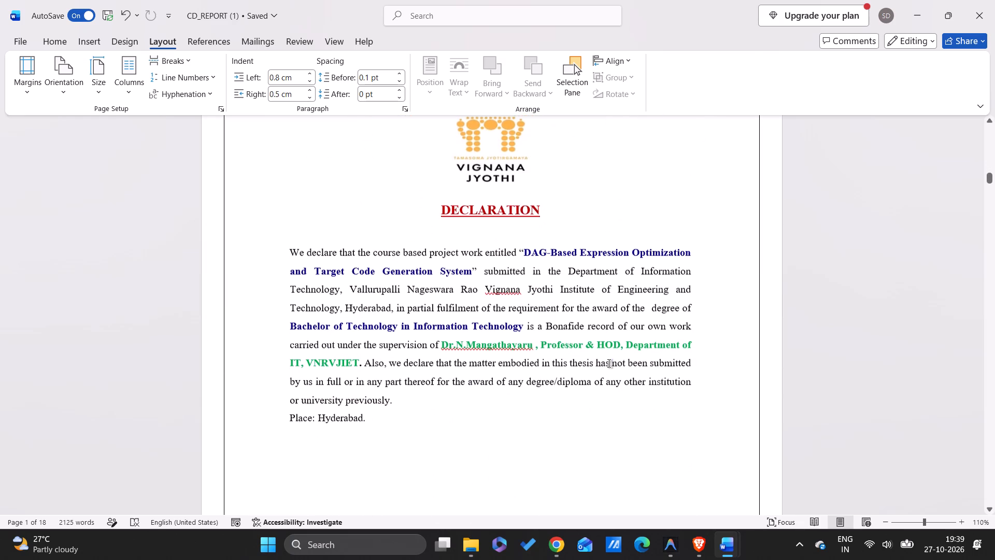
{"action": "scroll", "coordinate": [609, 363], "scroll_direction": "down", "scroll_amount": 2}
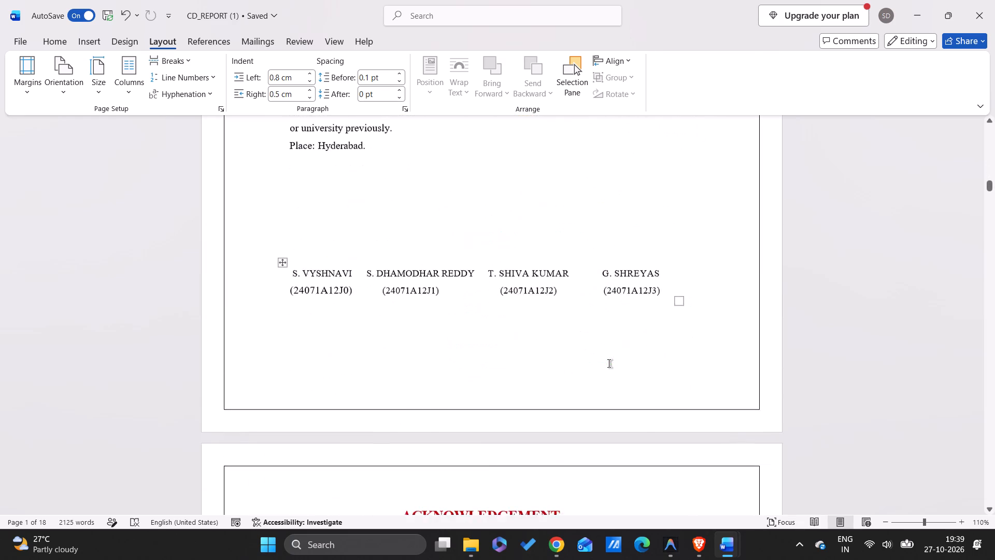
{"action": "scroll", "coordinate": [609, 363], "scroll_direction": "down", "scroll_amount": 3}
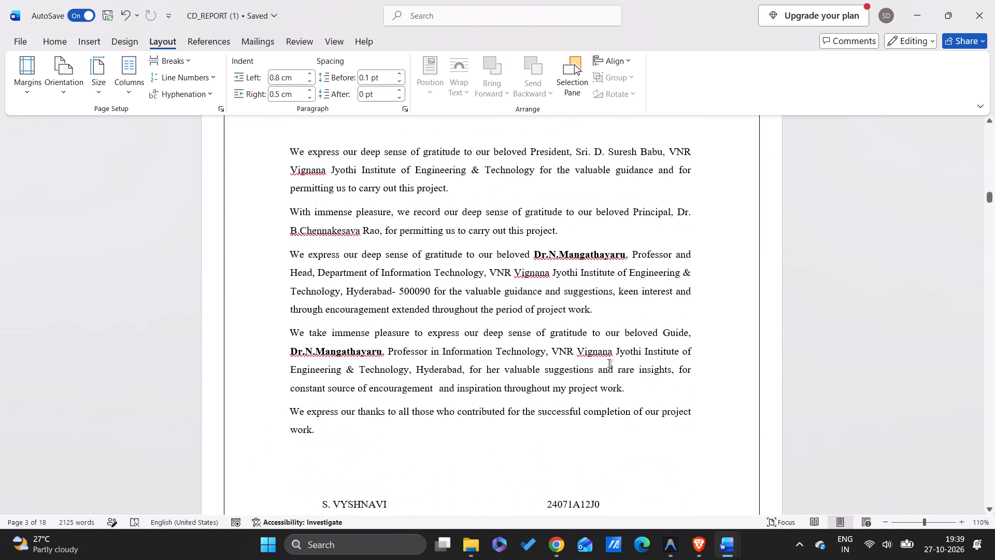
{"action": "scroll", "coordinate": [609, 363], "scroll_direction": "down", "scroll_amount": 3}
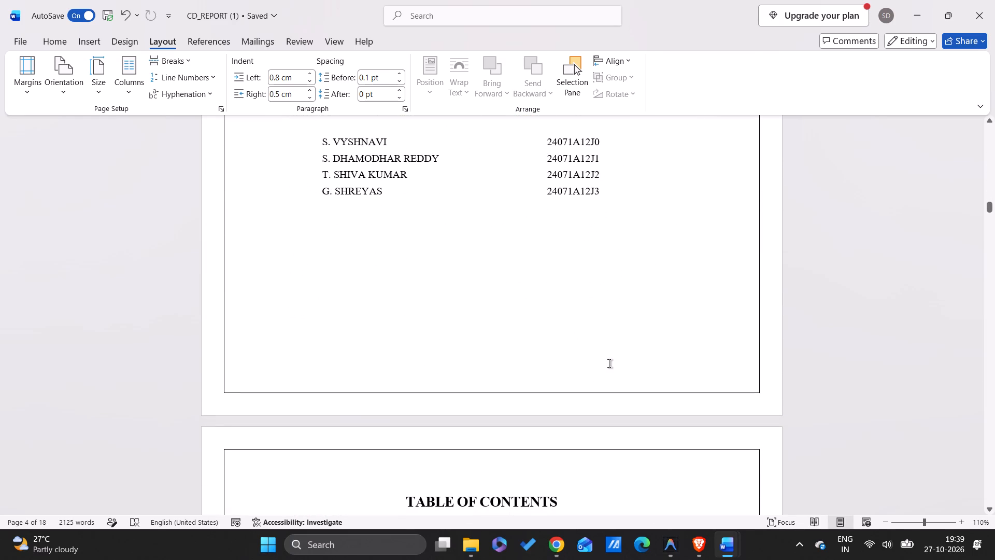
{"action": "scroll", "coordinate": [609, 363], "scroll_direction": "up", "scroll_amount": 3}
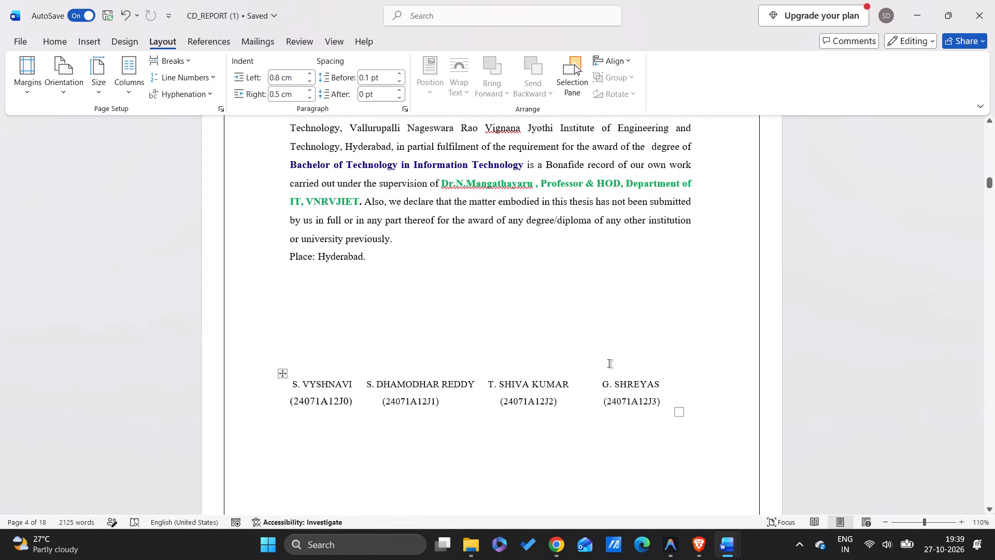
{"action": "scroll", "coordinate": [609, 363], "scroll_direction": "up", "scroll_amount": 3}
Insert a space after "Dr." and another after the initial in the supervisor's name in the Declaration paragraph.
{"action": "scroll", "coordinate": [609, 363], "scroll_direction": "down", "scroll_amount": 1}
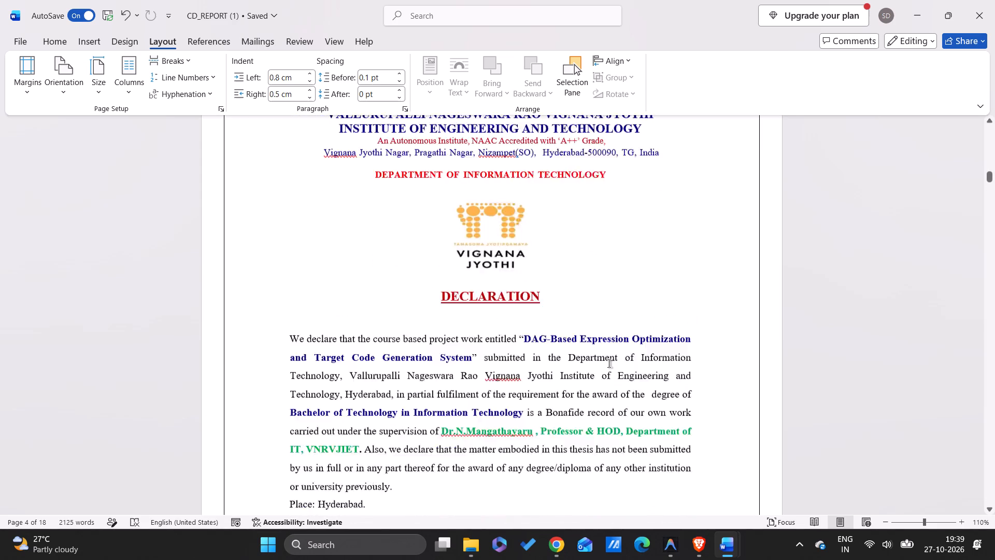
{"action": "scroll", "coordinate": [609, 363], "scroll_direction": "down", "scroll_amount": 1}
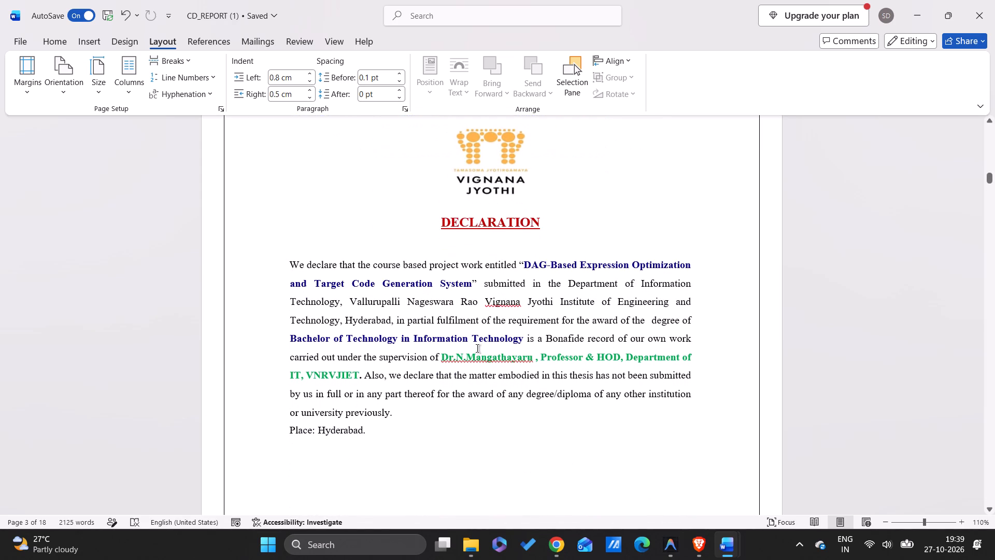
{"action": "left_click", "coordinate": [463, 355]}
{"action": "key", "text": "Right"}
{"action": "key", "text": "space"}
{"action": "key", "text": "Left"}
{"action": "key", "text": "Left"}
{"action": "key", "text": "Left"}
{"action": "key", "text": "Left"}
{"action": "key", "text": "Right"}
{"action": "key", "text": "space"}
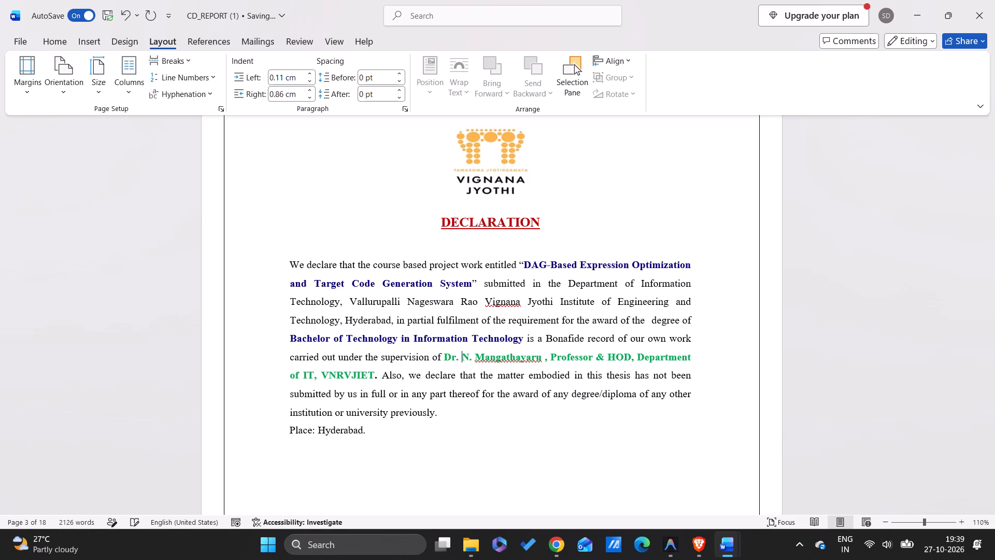
{"action": "key", "text": "Right"}
{"action": "key", "text": "Right"}
{"action": "key", "text": "Right"}
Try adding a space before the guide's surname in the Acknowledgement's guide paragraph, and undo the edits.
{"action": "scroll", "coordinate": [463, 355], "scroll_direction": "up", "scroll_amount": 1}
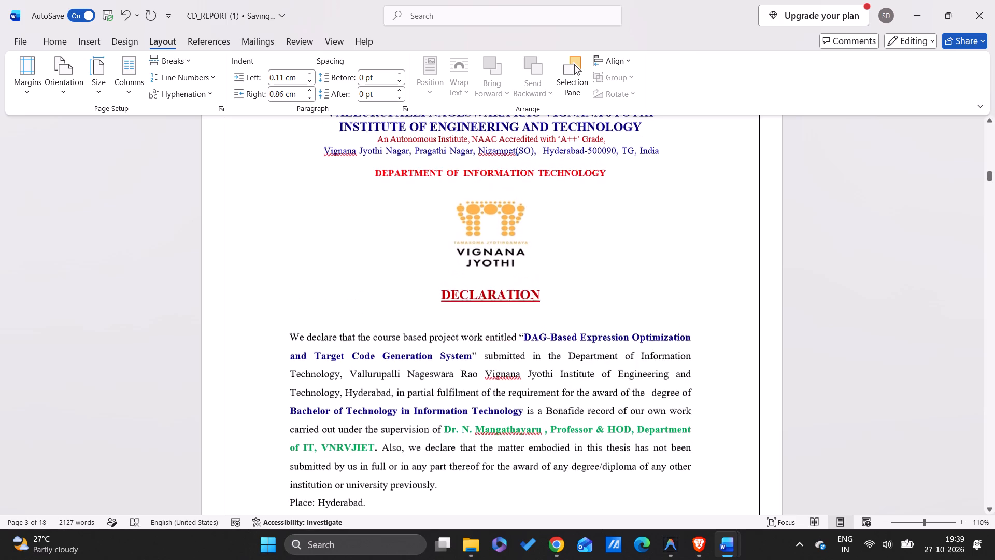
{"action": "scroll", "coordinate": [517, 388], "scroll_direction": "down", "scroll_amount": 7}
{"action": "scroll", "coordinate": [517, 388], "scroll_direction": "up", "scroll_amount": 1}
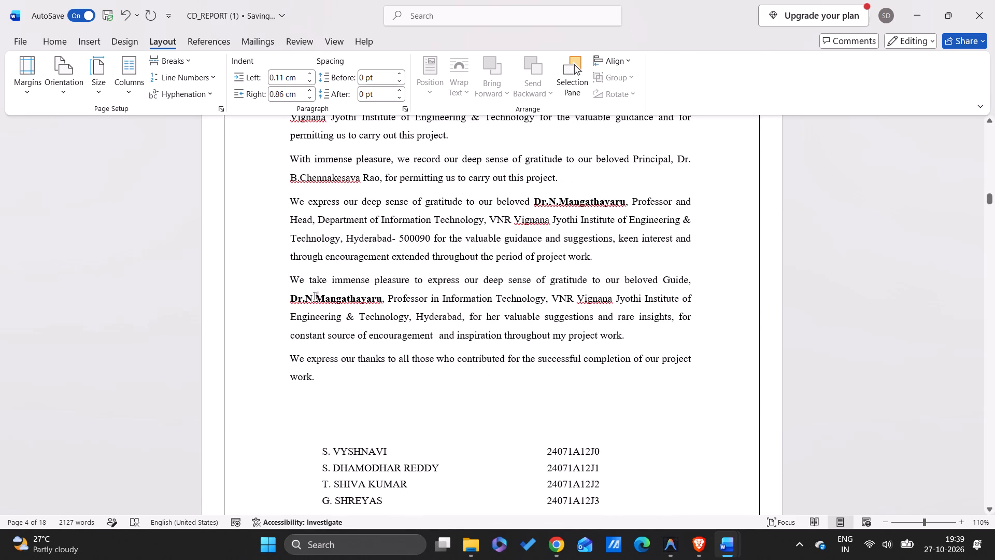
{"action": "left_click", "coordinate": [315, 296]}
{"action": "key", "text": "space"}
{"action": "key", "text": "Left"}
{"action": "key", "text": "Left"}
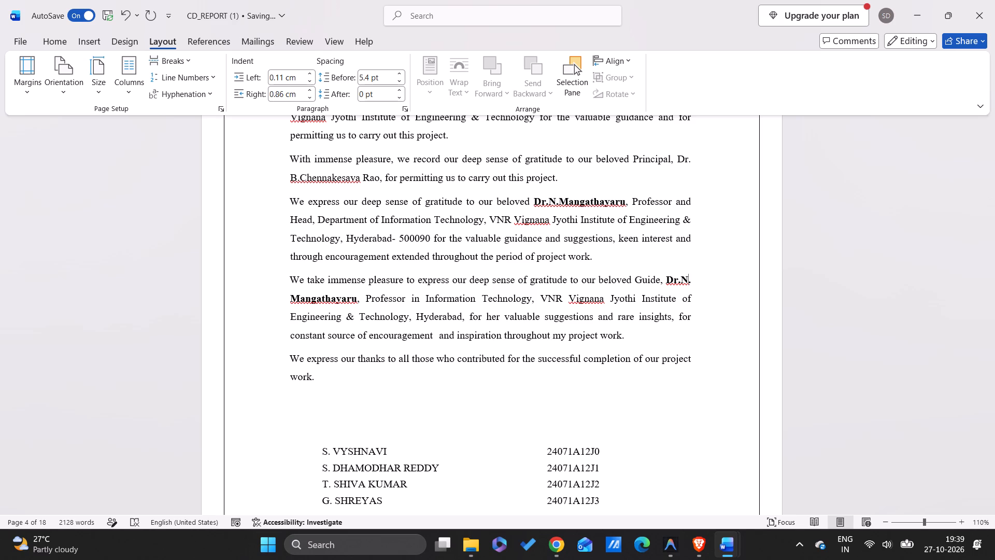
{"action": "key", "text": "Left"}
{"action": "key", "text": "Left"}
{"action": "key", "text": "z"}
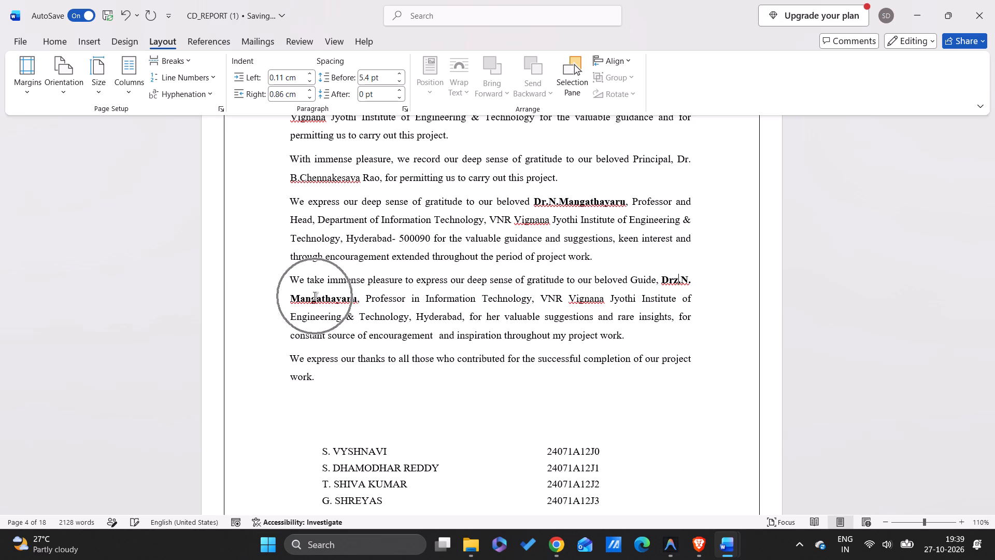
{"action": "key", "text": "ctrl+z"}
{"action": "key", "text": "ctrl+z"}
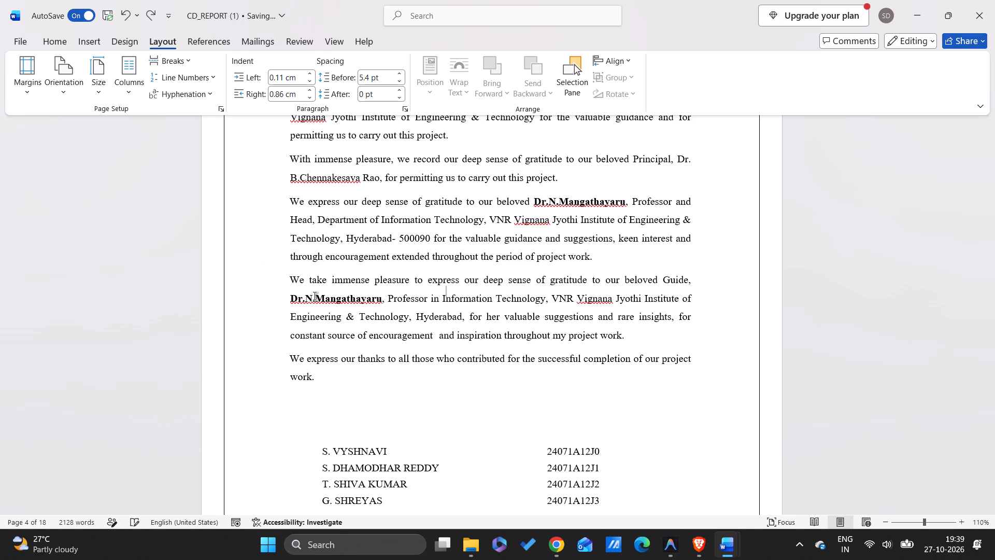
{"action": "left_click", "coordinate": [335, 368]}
Compare the Table of Contents page numbers with the actual pages of the abstract, chapters and references.
{"action": "scroll", "coordinate": [335, 368], "scroll_direction": "down", "scroll_amount": 1}
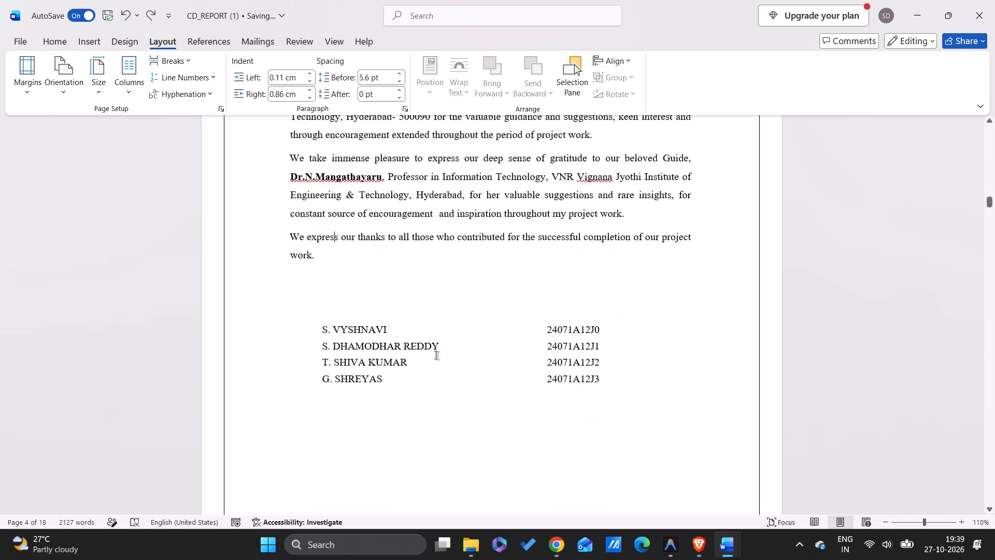
{"action": "scroll", "coordinate": [436, 355], "scroll_direction": "down", "scroll_amount": 4}
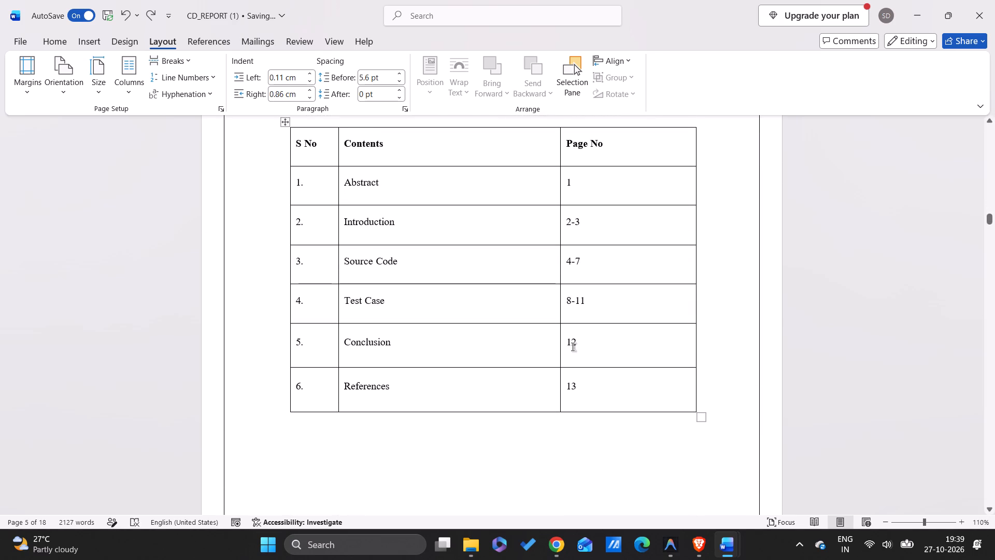
{"action": "scroll", "coordinate": [573, 347], "scroll_direction": "down", "scroll_amount": 4}
{"action": "scroll", "coordinate": [573, 347], "scroll_direction": "up", "scroll_amount": 3}
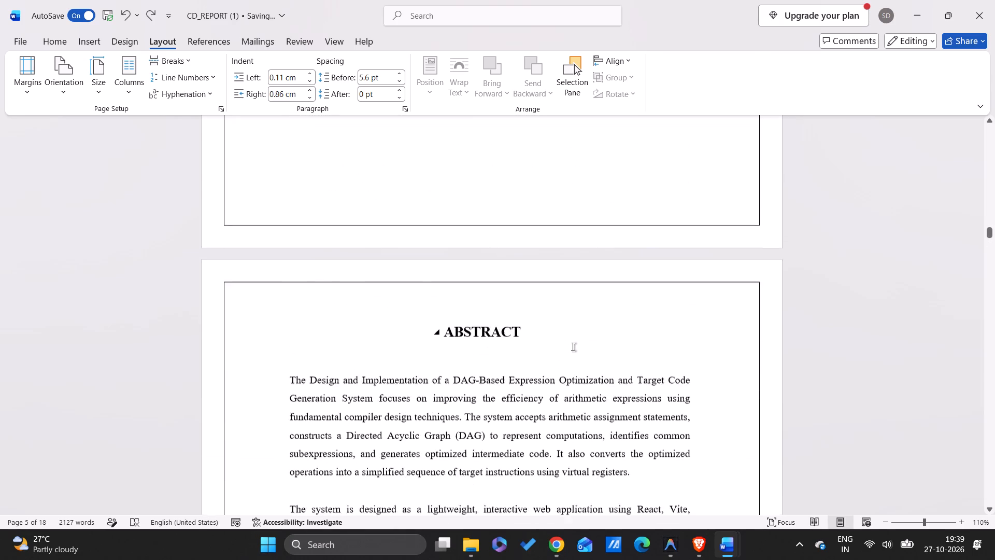
{"action": "scroll", "coordinate": [573, 347], "scroll_direction": "up", "scroll_amount": 1}
{"action": "scroll", "coordinate": [573, 347], "scroll_direction": "down", "scroll_amount": 6, "text": "ctrl"}
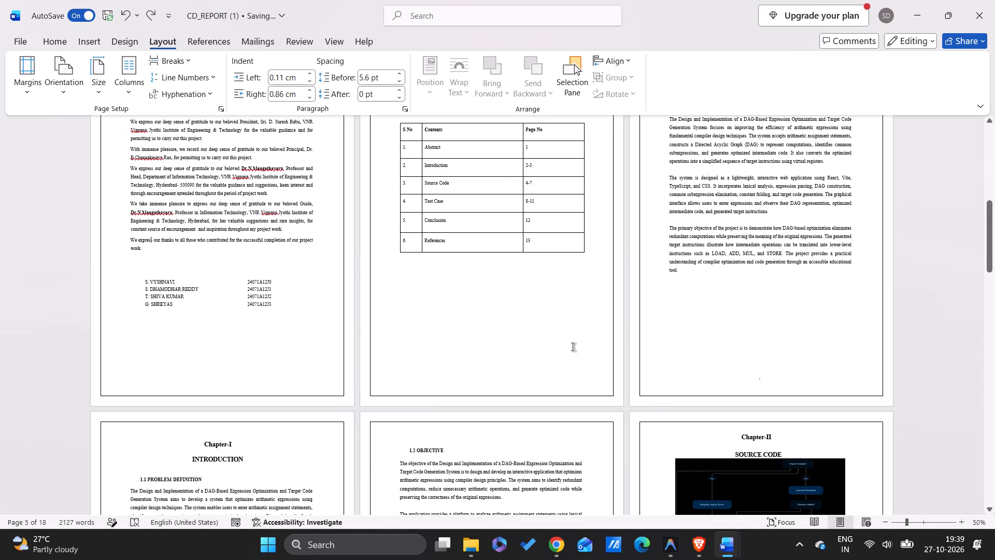
{"action": "scroll", "coordinate": [573, 347], "scroll_direction": "up", "scroll_amount": 1}
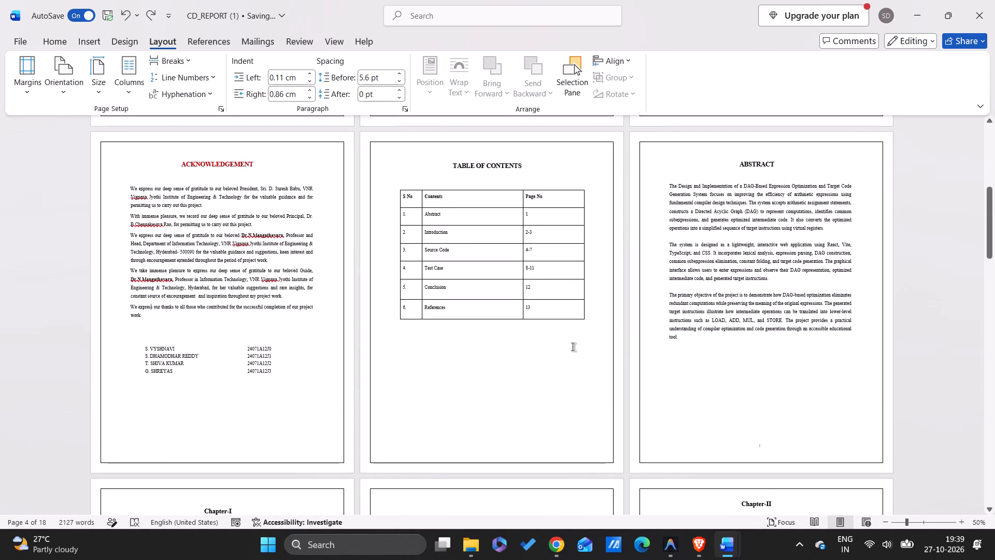
{"action": "scroll", "coordinate": [573, 347], "scroll_direction": "up", "scroll_amount": 1}
{"action": "scroll", "coordinate": [573, 347], "scroll_direction": "down", "scroll_amount": 3}
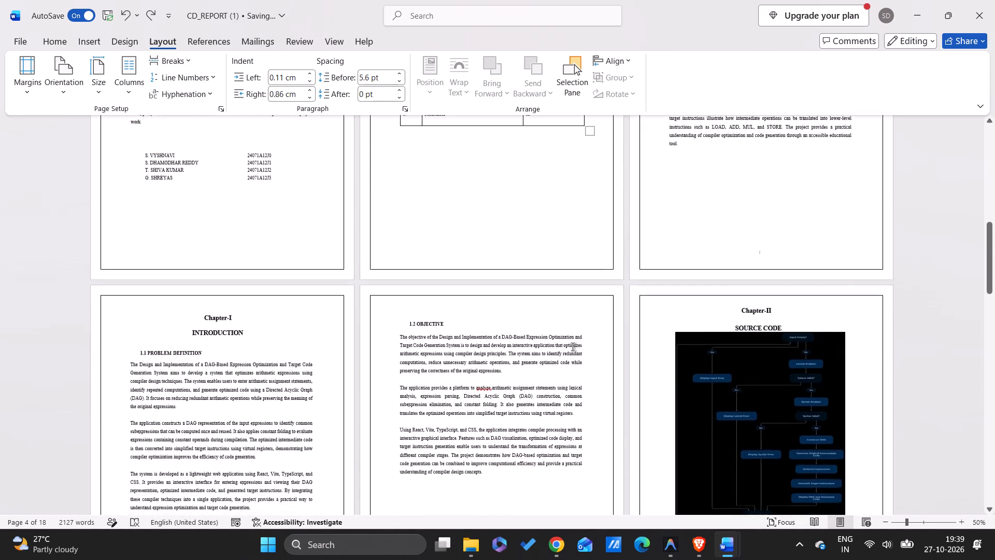
{"action": "scroll", "coordinate": [573, 347], "scroll_direction": "up", "scroll_amount": 1}
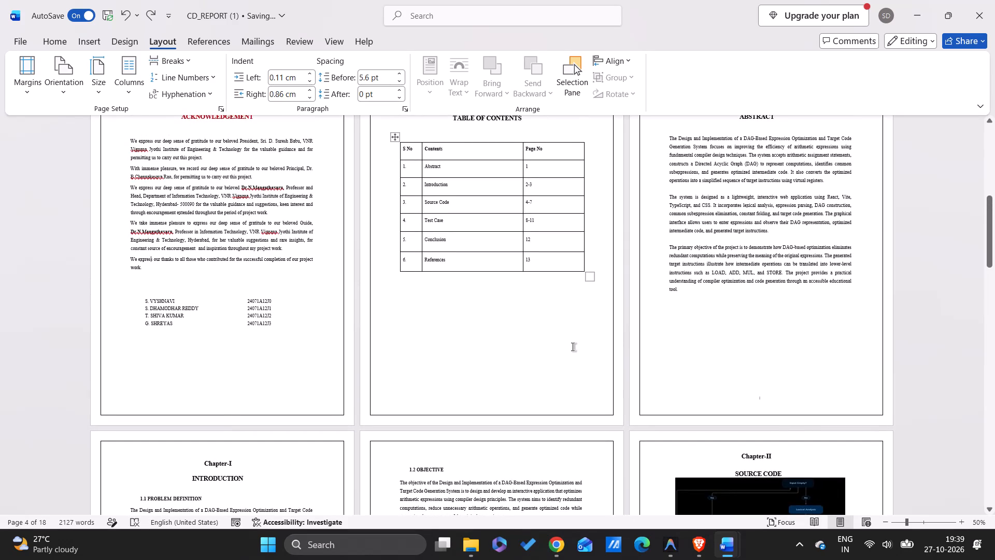
{"action": "scroll", "coordinate": [573, 347], "scroll_direction": "down", "scroll_amount": 10}
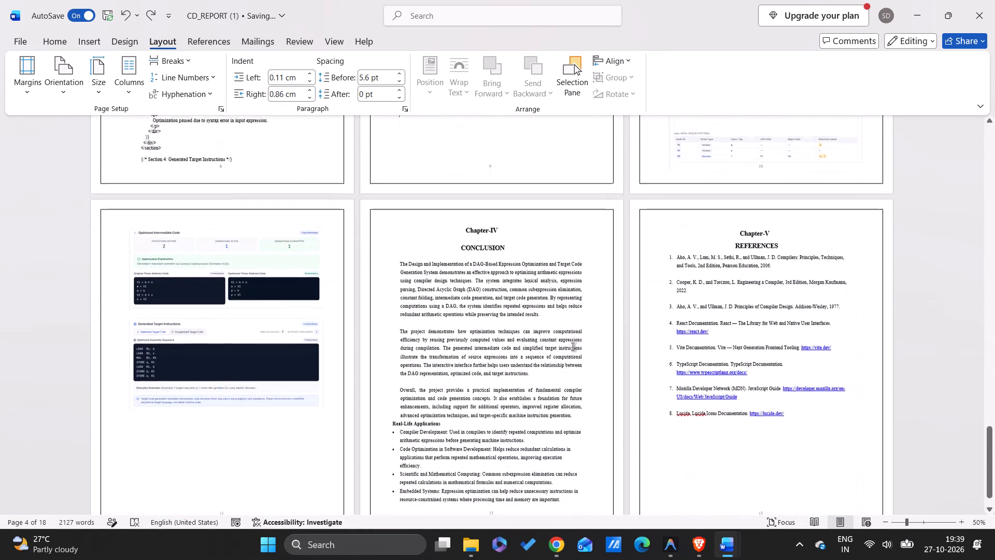
{"action": "scroll", "coordinate": [573, 347], "scroll_direction": "up", "scroll_amount": 8}
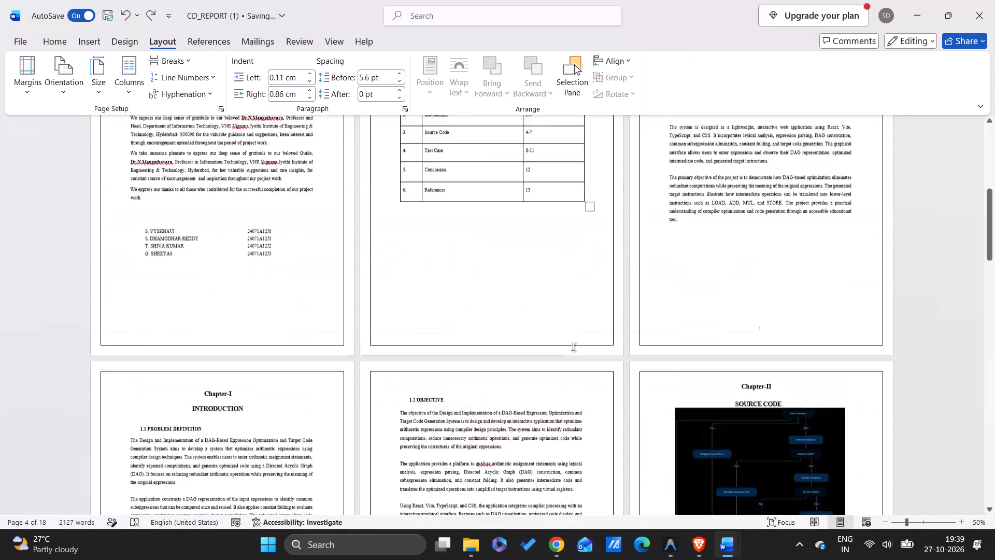
Set the Source Code page range in the Table of Contents to 4-9.
{"action": "right_click", "coordinate": [573, 347]}
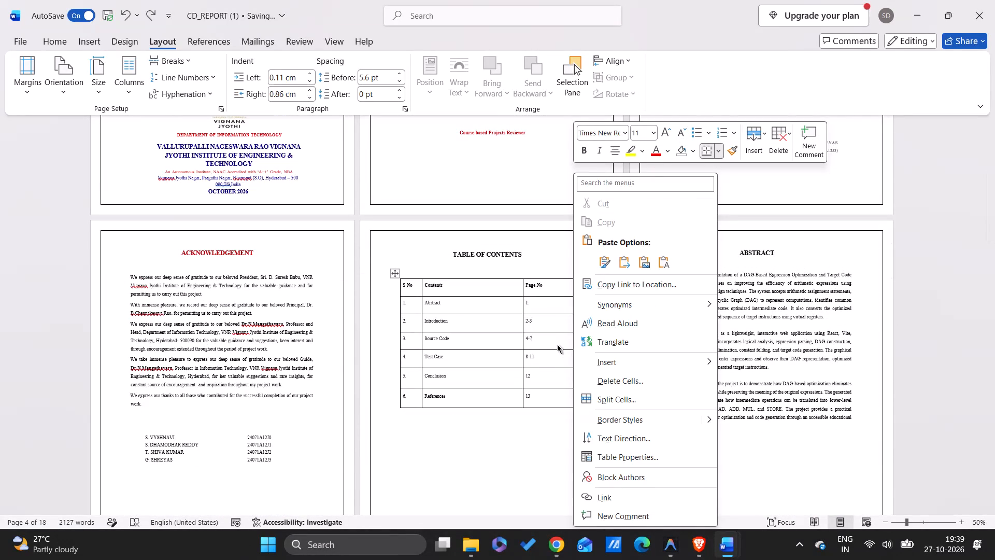
{"action": "key", "text": "BackSpace"}
{"action": "key", "text": "9"}
{"action": "left_click", "coordinate": [547, 344]}
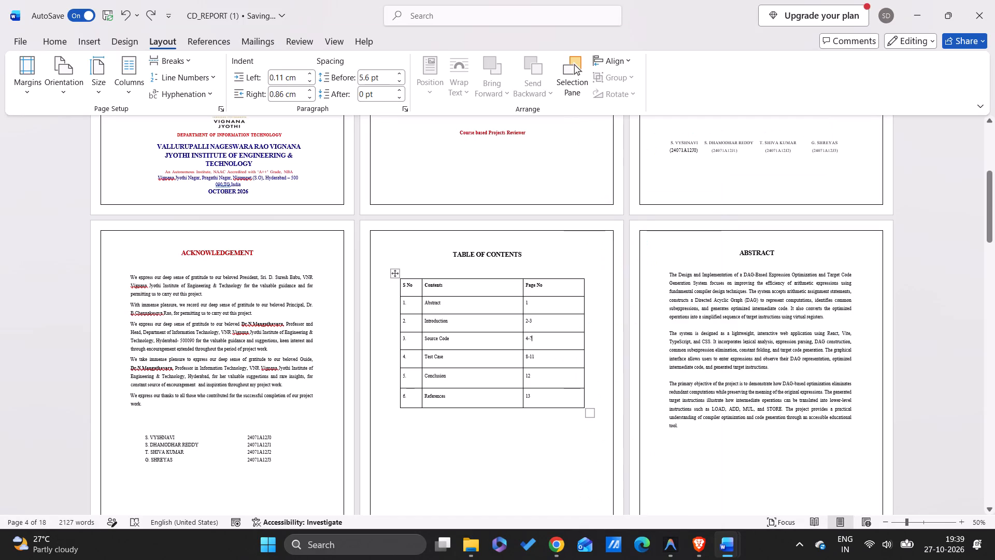
{"action": "key", "text": "BackSpace"}
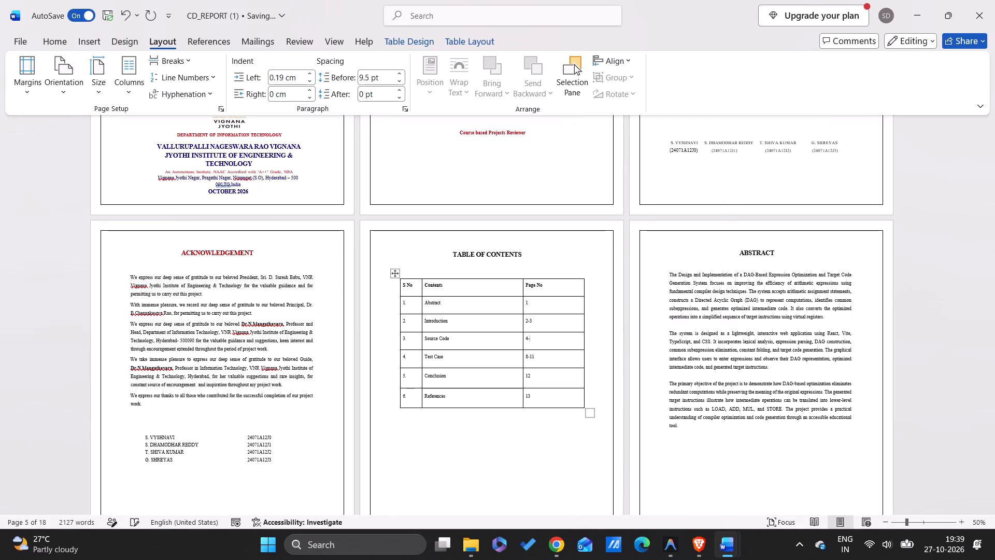
{"action": "key", "text": "9"}
Check which pages hold the test case screenshots and set the Test Case page range in the Table of Contents to 10-11.
{"action": "left_click", "coordinate": [558, 361]}
{"action": "scroll", "coordinate": [558, 361], "scroll_direction": "down", "scroll_amount": 2}
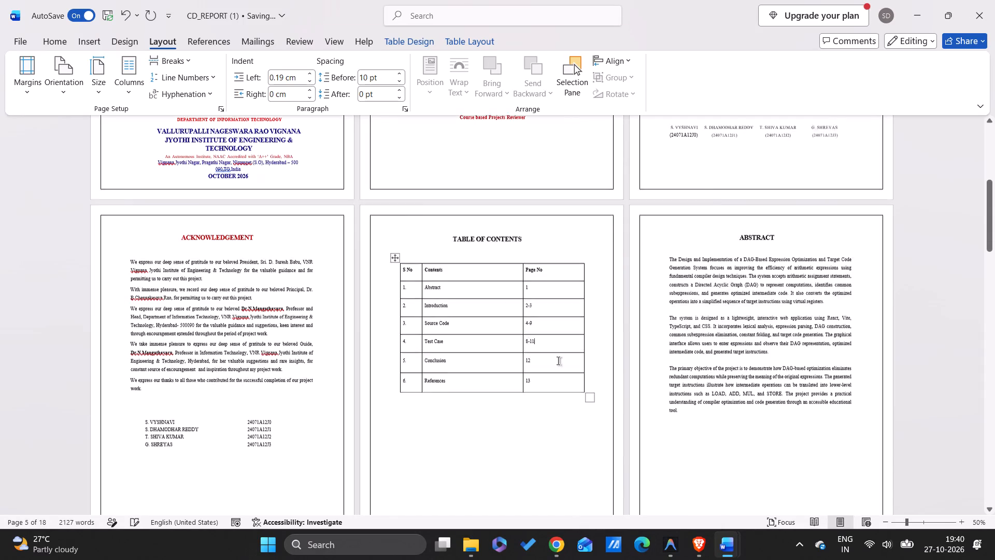
{"action": "scroll", "coordinate": [558, 361], "scroll_direction": "down", "scroll_amount": 7}
{"action": "scroll", "coordinate": [558, 361], "scroll_direction": "up", "scroll_amount": 1}
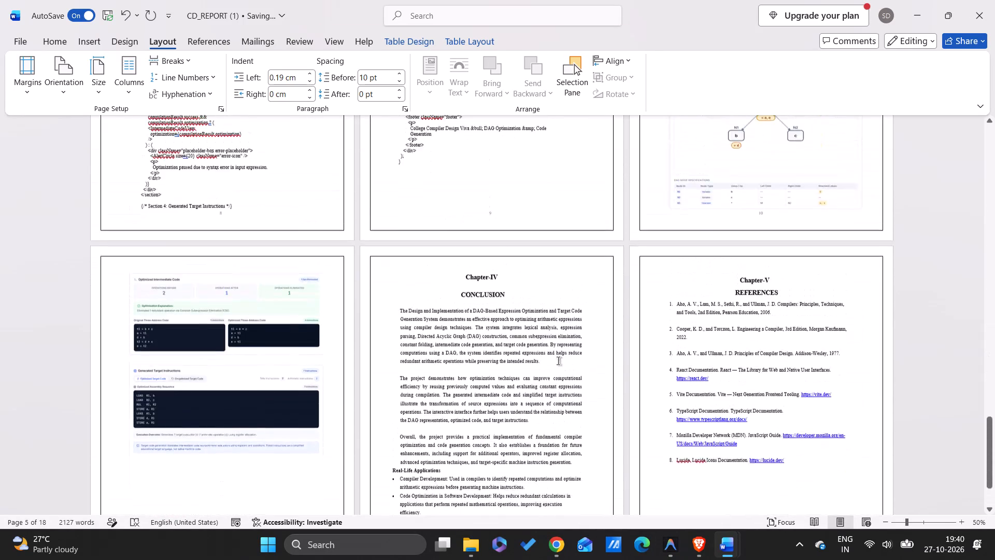
{"action": "scroll", "coordinate": [558, 361], "scroll_direction": "up", "scroll_amount": 1}
{"action": "scroll", "coordinate": [558, 361], "scroll_direction": "down", "scroll_amount": 4}
{"action": "scroll", "coordinate": [558, 361], "scroll_direction": "up", "scroll_amount": 2}
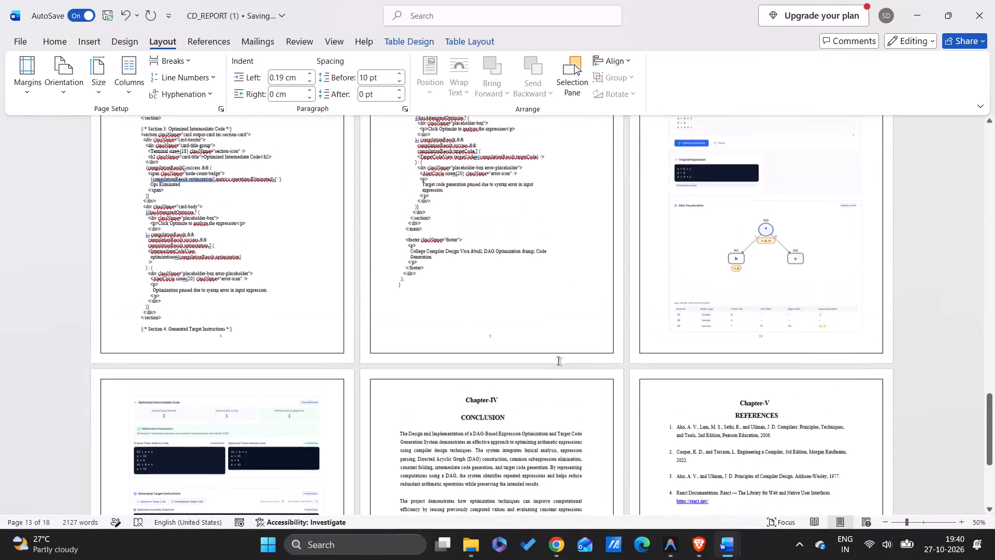
{"action": "scroll", "coordinate": [558, 361], "scroll_direction": "up", "scroll_amount": 5}
{"action": "key", "text": "BackSpace"}
{"action": "key", "text": "BackSpace"}
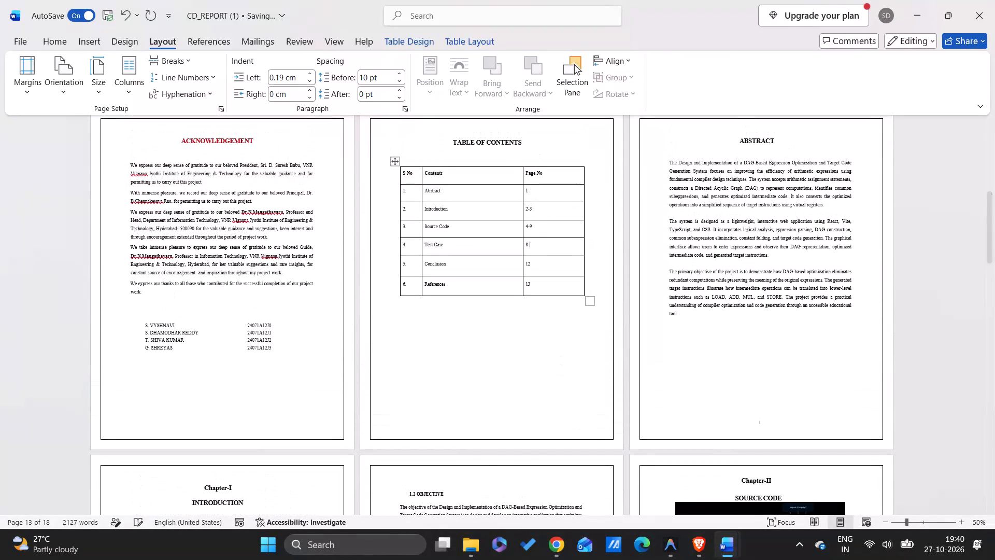
{"action": "key", "text": "BackSpace"}
{"action": "key", "text": "BackSpace"}
{"action": "type", "text": "10"}
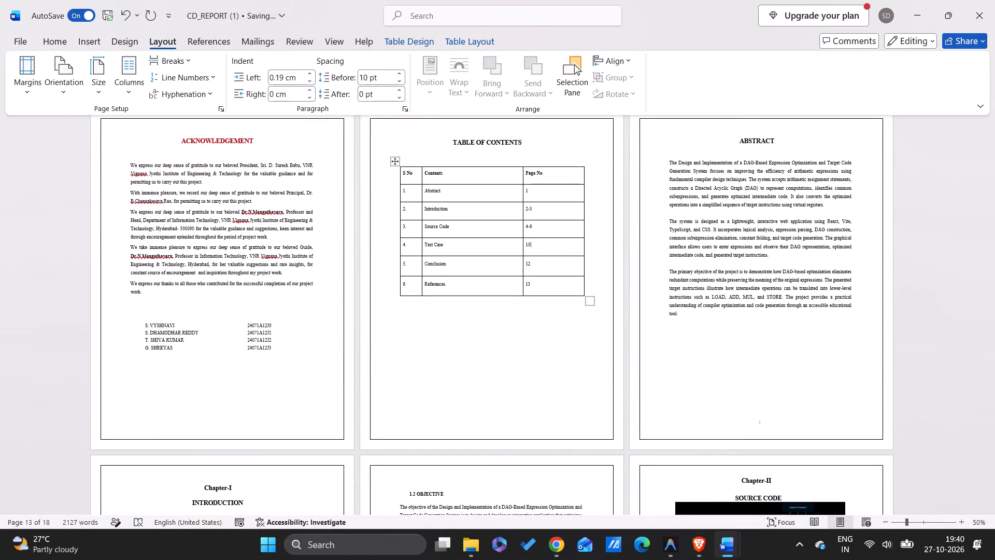
{"action": "type", "text": "-11"}
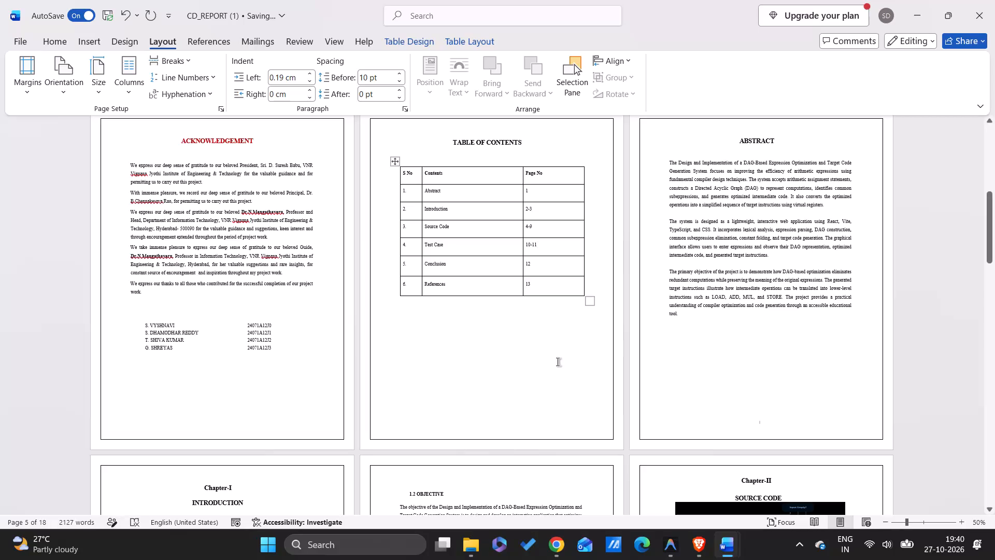
Add spaces around the hyphens in the Table of Contents page ranges so they read 2 - 3, 4 - 9 and 10 - 11.
{"action": "scroll", "coordinate": [545, 267], "scroll_direction": "up", "scroll_amount": 1}
{"action": "scroll", "coordinate": [545, 267], "scroll_direction": "up", "scroll_amount": 3, "text": "ctrl"}
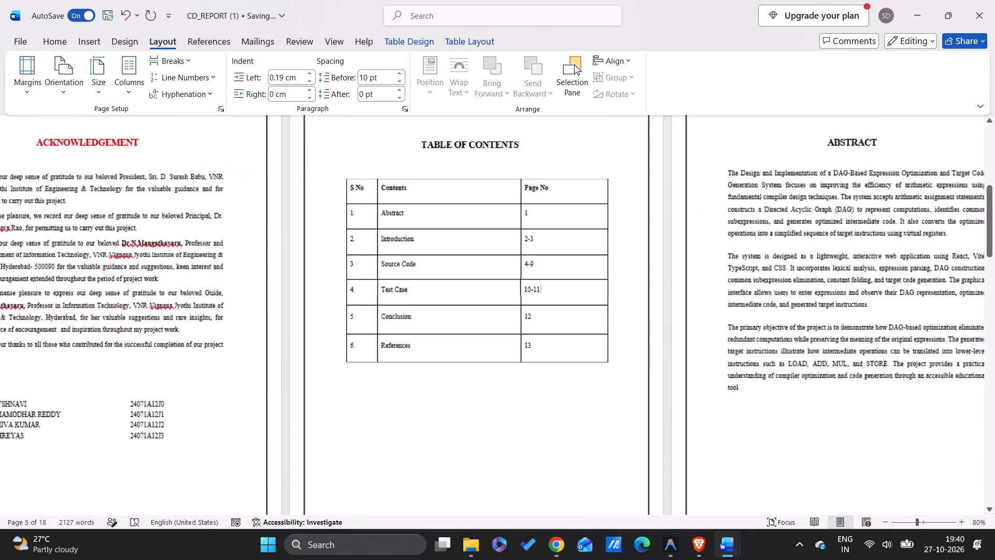
{"action": "scroll", "coordinate": [545, 267], "scroll_direction": "up", "scroll_amount": 1, "text": "ctrl"}
{"action": "scroll", "coordinate": [545, 267], "scroll_direction": "up", "scroll_amount": 1}
{"action": "scroll", "coordinate": [371, 324], "scroll_direction": "up", "scroll_amount": 3, "text": "ctrl"}
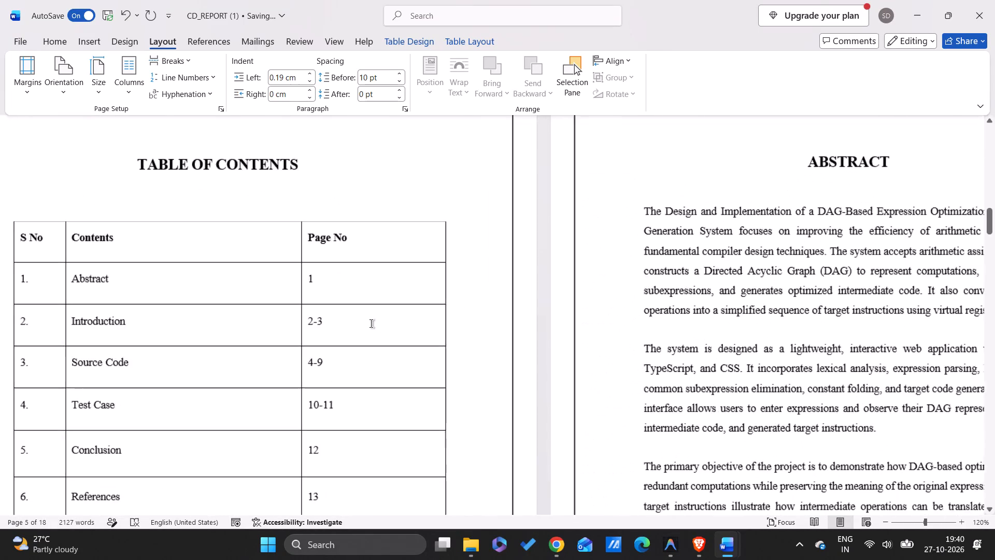
{"action": "scroll", "coordinate": [533, 364], "scroll_direction": "down", "scroll_amount": 1}
{"action": "scroll", "coordinate": [644, 322], "scroll_direction": "up", "scroll_amount": 1}
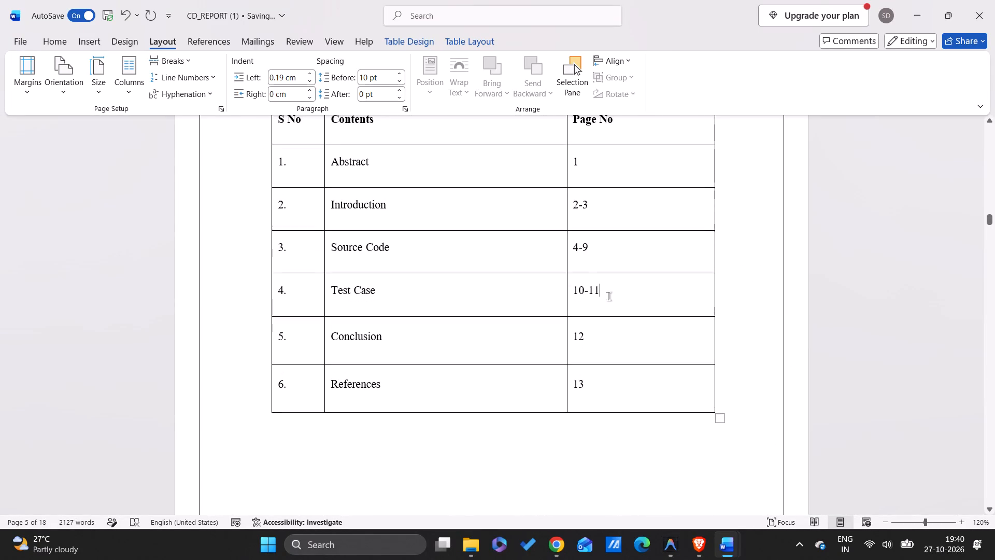
{"action": "left_click", "coordinate": [578, 244]}
{"action": "key", "text": "space"}
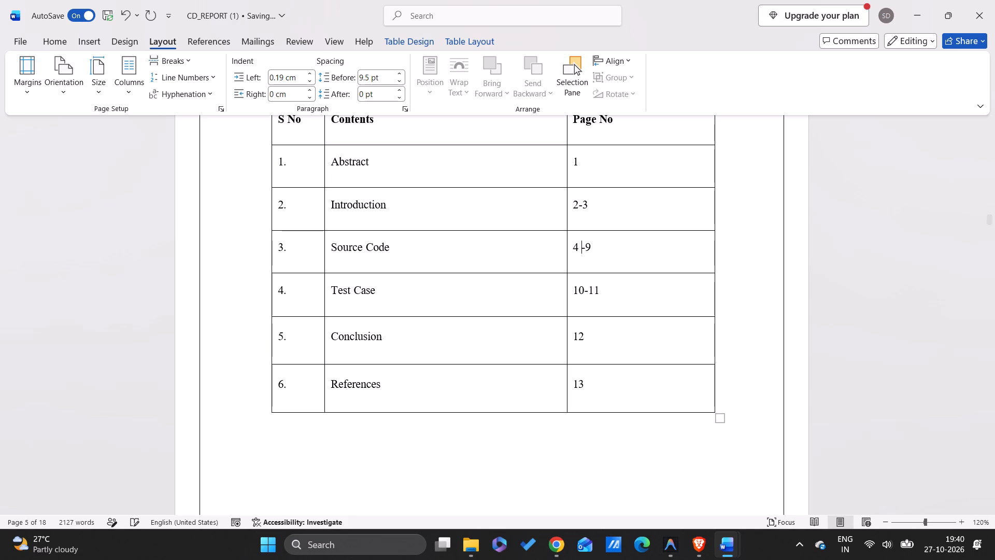
{"action": "key", "text": "Right"}
{"action": "key", "text": "space"}
{"action": "key", "text": "Up"}
{"action": "key", "text": "Up"}
{"action": "key", "text": "Down"}
{"action": "key", "text": "Left"}
{"action": "key", "text": "space"}
{"action": "key", "text": "Left"}
{"action": "key", "text": "Left"}
{"action": "key", "text": "space"}
{"action": "key", "text": "Down"}
{"action": "key", "text": "Down"}
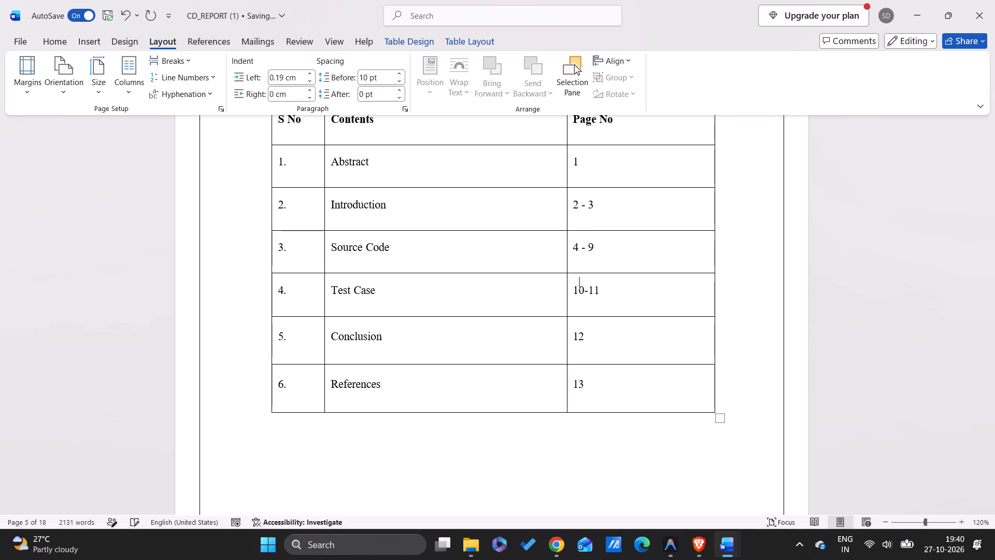
{"action": "key", "text": "Down"}
{"action": "key", "text": "Up"}
{"action": "key", "text": "Up"}
{"action": "key", "text": "Down"}
{"action": "key", "text": "Right"}
{"action": "key", "text": "space"}
{"action": "key", "text": "Right"}
{"action": "key", "text": "space"}
Review the Acknowledgement and Declaration pages, checking the wording and how the names are written.
{"action": "scroll", "coordinate": [613, 320], "scroll_direction": "up", "scroll_amount": 1}
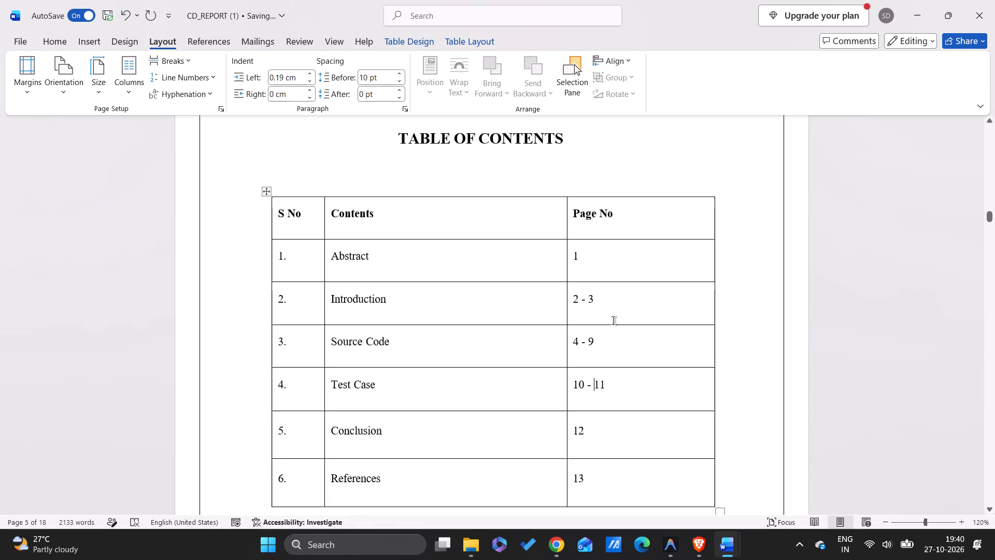
{"action": "scroll", "coordinate": [613, 320], "scroll_direction": "up", "scroll_amount": 1}
{"action": "left_click", "coordinate": [645, 254]}
{"action": "scroll", "coordinate": [645, 254], "scroll_direction": "up", "scroll_amount": 2}
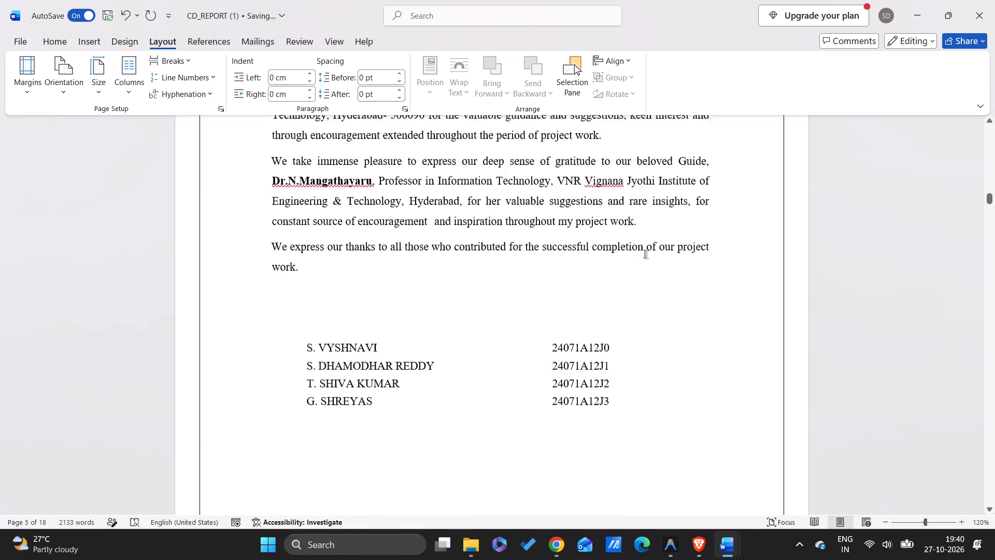
{"action": "scroll", "coordinate": [645, 254], "scroll_direction": "up", "scroll_amount": 5}
{"action": "scroll", "coordinate": [645, 254], "scroll_direction": "down", "scroll_amount": 2}
{"action": "scroll", "coordinate": [645, 254], "scroll_direction": "up", "scroll_amount": 1}
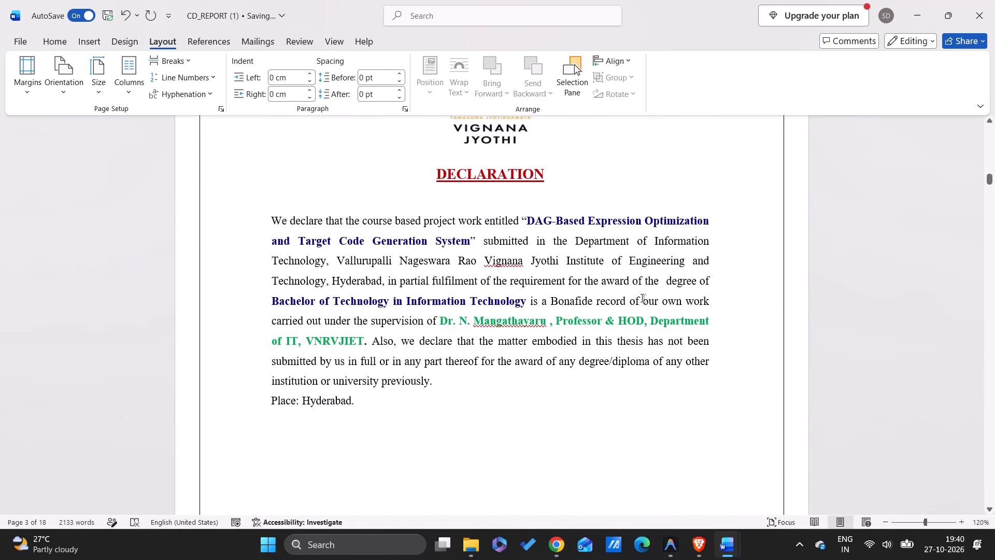
{"action": "scroll", "coordinate": [629, 310], "scroll_direction": "up", "scroll_amount": 1}
{"action": "left_click_drag", "start_coordinate": [567, 373], "coordinate": [503, 356]}
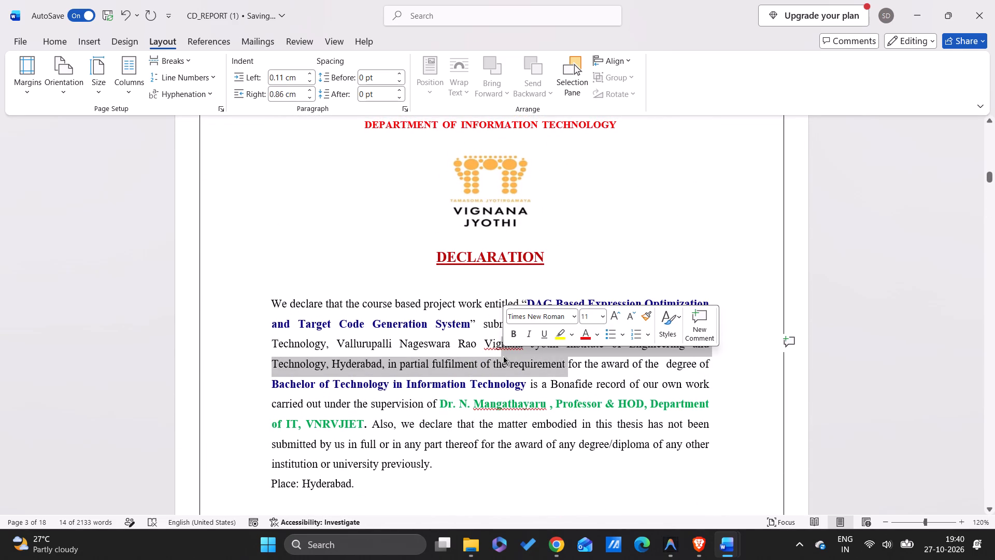
{"action": "left_click", "coordinate": [590, 217]}
Insert spaces after the title and after the initial in the Assistant Professor's name on the Certificate page.
{"action": "scroll", "coordinate": [590, 217], "scroll_direction": "up", "scroll_amount": 2}
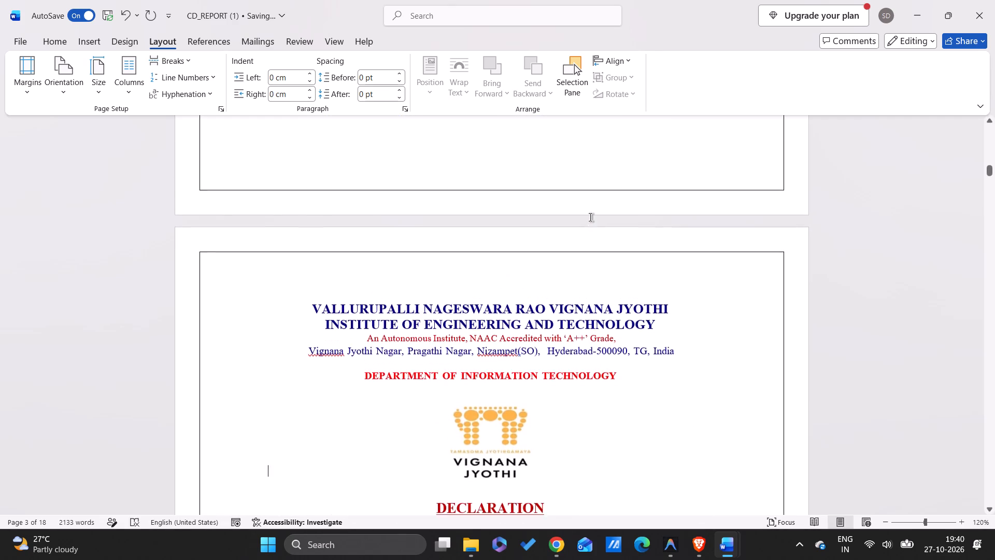
{"action": "scroll", "coordinate": [590, 217], "scroll_direction": "up", "scroll_amount": 3}
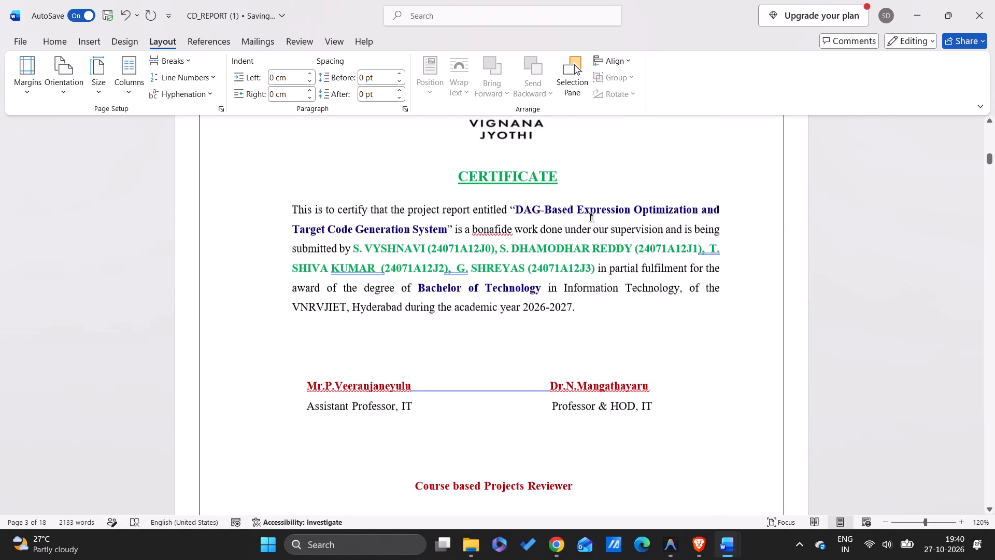
{"action": "scroll", "coordinate": [590, 217], "scroll_direction": "up", "scroll_amount": 1}
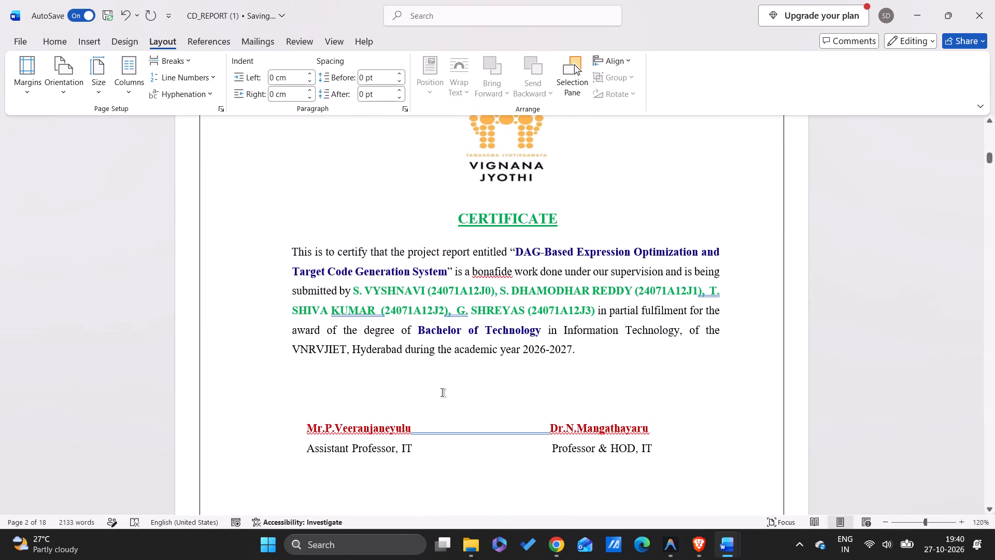
{"action": "left_click", "coordinate": [335, 425]}
{"action": "key", "text": "space"}
{"action": "key", "text": "Left"}
{"action": "key", "text": "Left"}
{"action": "key", "text": "Left"}
{"action": "key", "text": "space"}
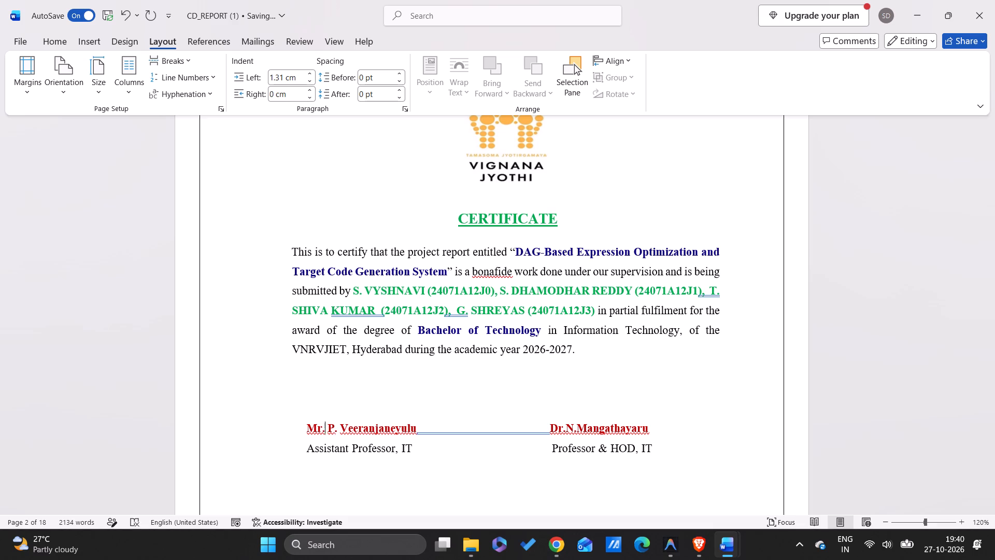
Insert spaces after the title and after the initial in the HOD's name on the Certificate page.
{"action": "key", "text": "Right"}
{"action": "key", "text": "Right"}
{"action": "key", "text": "Right"}
{"action": "key", "text": "Right"}
{"action": "key", "text": "Right"}
{"action": "key", "text": "Right"}
{"action": "key", "text": "Right"}
{"action": "key", "text": "Right"}
{"action": "key", "text": "Right"}
{"action": "key", "text": "Right"}
{"action": "key", "text": "Right"}
{"action": "key", "text": "Right"}
{"action": "key", "text": "Right"}
{"action": "key", "text": "Right"}
{"action": "key", "text": "Right"}
{"action": "key", "text": "Right"}
{"action": "key", "text": "Right"}
{"action": "key", "text": "Right"}
{"action": "key", "text": "Right"}
{"action": "key", "text": "Right"}
{"action": "key", "text": "Left"}
{"action": "key", "text": "Left"}
{"action": "key", "text": "Left"}
{"action": "key", "text": "Left"}
{"action": "key", "text": "Left"}
{"action": "key", "text": "Left"}
{"action": "key", "text": "Left"}
{"action": "key", "text": "Left"}
{"action": "key", "text": "Left"}
{"action": "key", "text": "Left"}
{"action": "key", "text": "Right"}
{"action": "key", "text": "space"}
{"action": "key", "text": "Left"}
{"action": "key", "text": "Left"}
{"action": "key", "text": "Left"}
{"action": "key", "text": "Left"}
{"action": "key", "text": "Right"}
{"action": "key", "text": "space"}
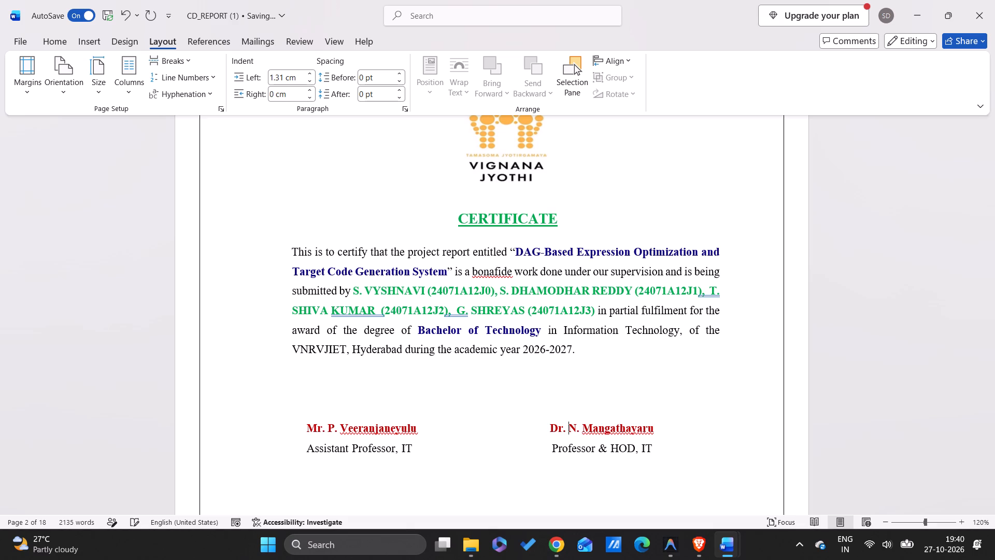
Add a period after the guide's initial N under "Under the guidance of" on the cover page.
{"action": "scroll", "coordinate": [335, 425], "scroll_direction": "down", "scroll_amount": 2}
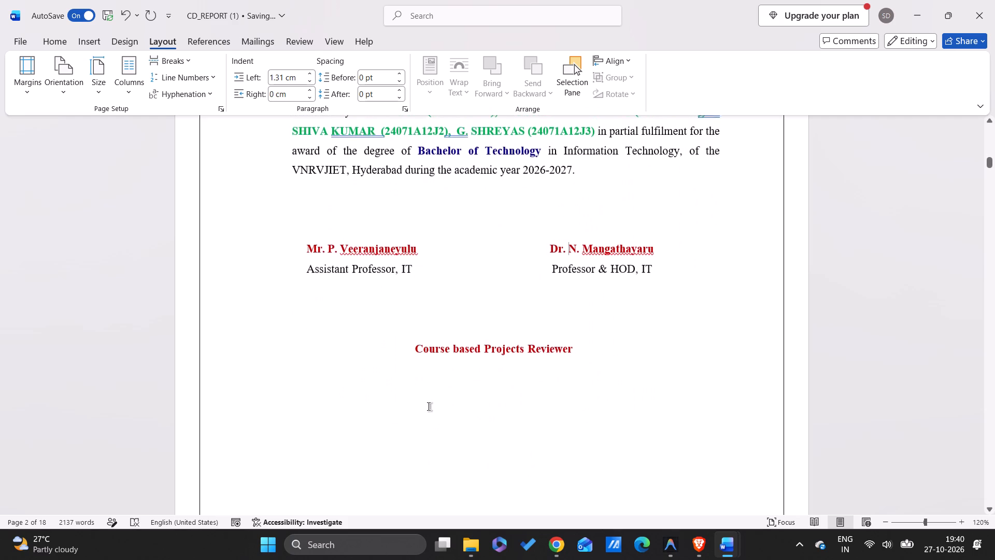
{"action": "scroll", "coordinate": [559, 360], "scroll_direction": "up", "scroll_amount": 3}
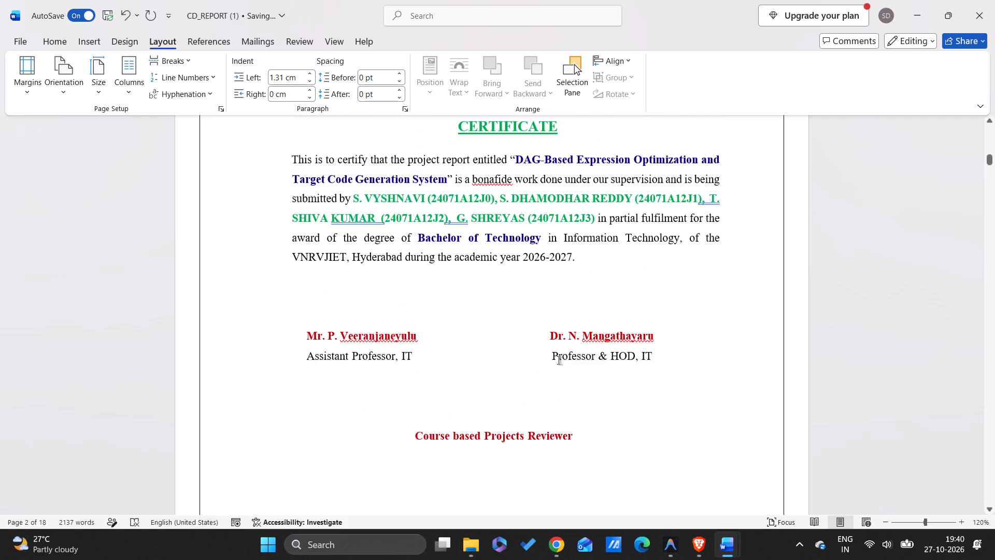
{"action": "scroll", "coordinate": [559, 360], "scroll_direction": "up", "scroll_amount": 2}
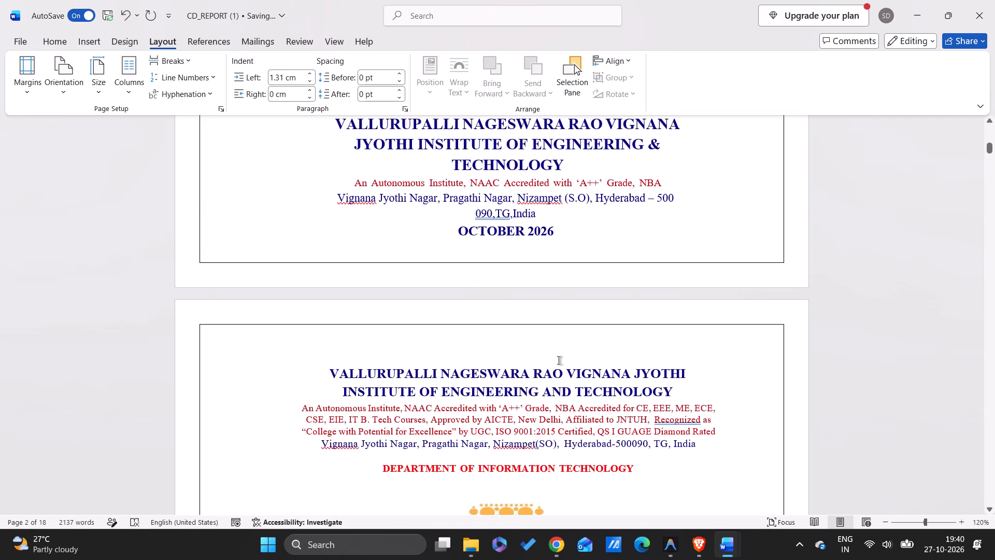
{"action": "scroll", "coordinate": [559, 360], "scroll_direction": "up", "scroll_amount": 2}
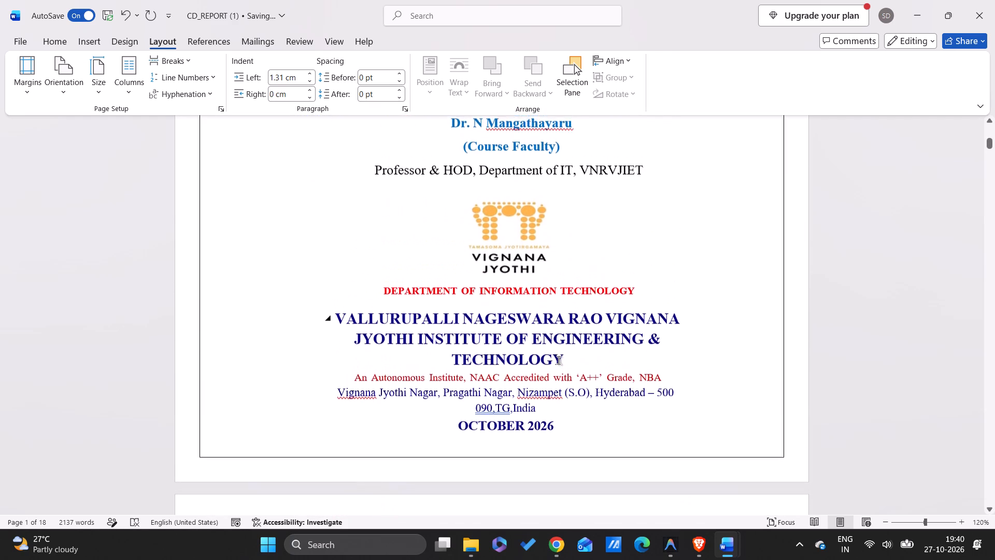
{"action": "scroll", "coordinate": [559, 360], "scroll_direction": "up", "scroll_amount": 1}
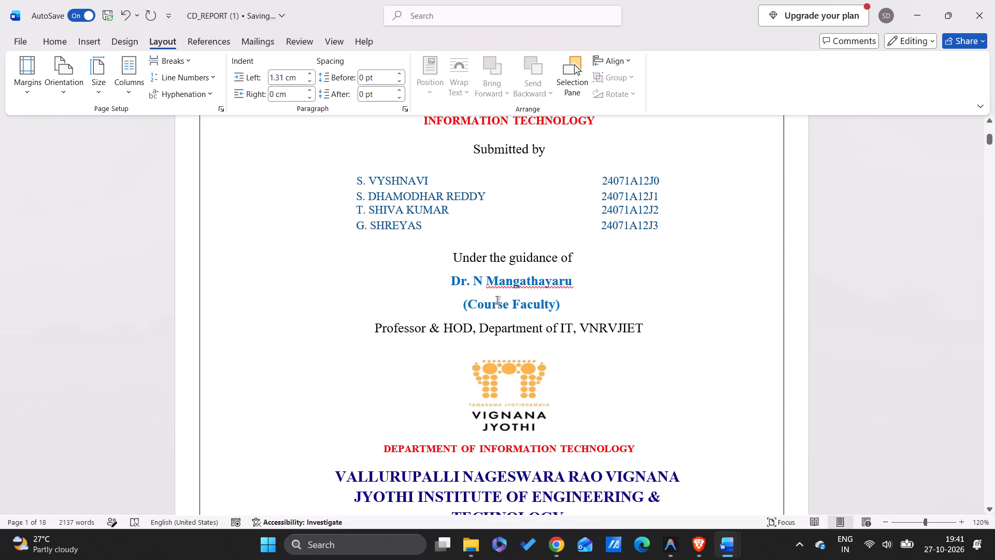
{"action": "left_click", "coordinate": [484, 281]}
{"action": "key", "text": "period"}
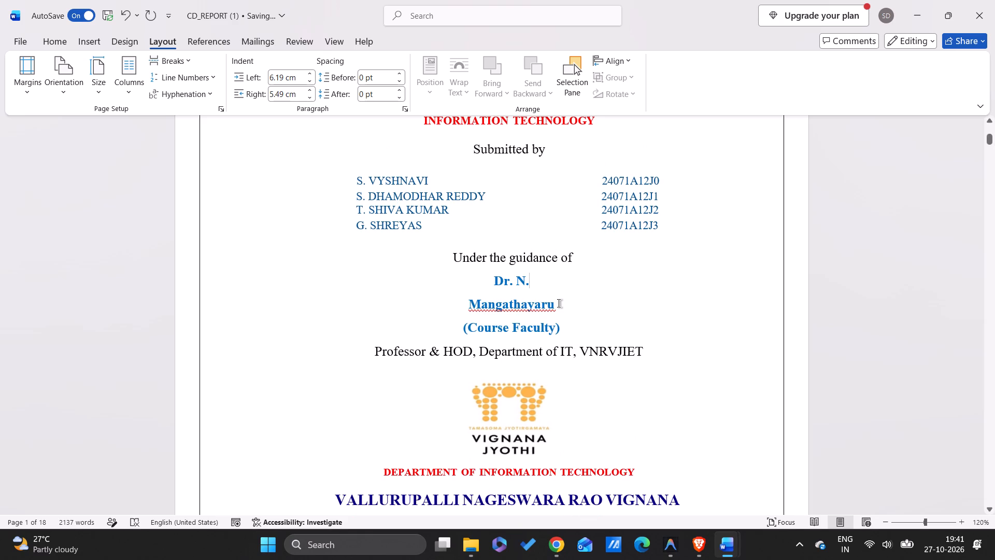
Reduce the left indent of the guide's name paragraph on the cover page to 6.1 cm.
{"action": "left_click_drag", "start_coordinate": [559, 303], "coordinate": [489, 281]}
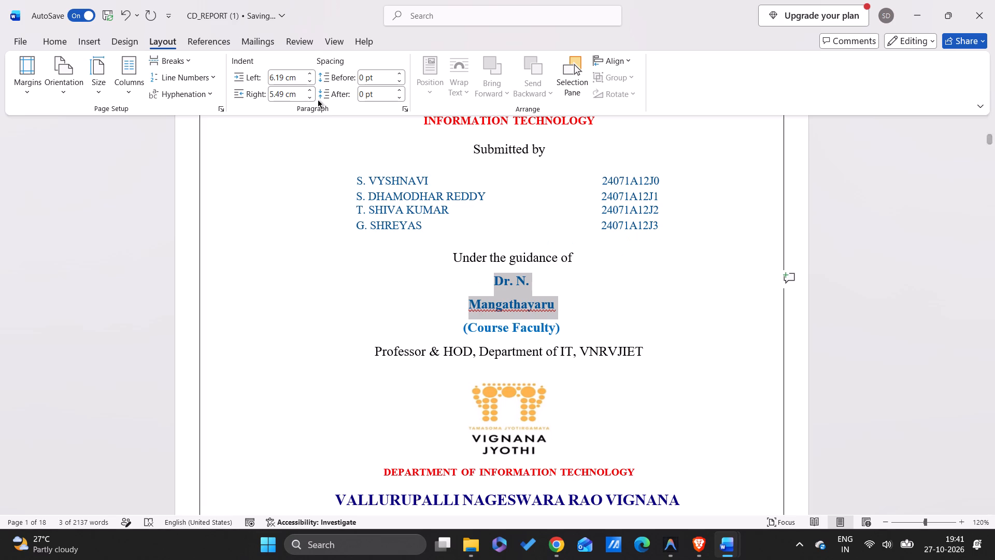
{"action": "left_click", "coordinate": [307, 80]}
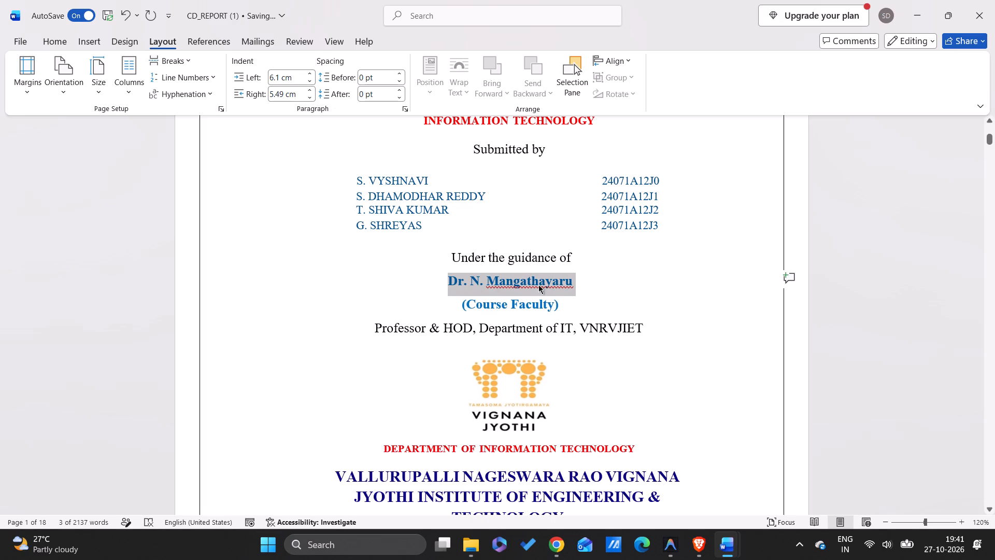
{"action": "left_click", "coordinate": [581, 286]}
Review the layout and name formatting of the cover, Certificate and Declaration pages.
{"action": "scroll", "coordinate": [581, 286], "scroll_direction": "up", "scroll_amount": 1}
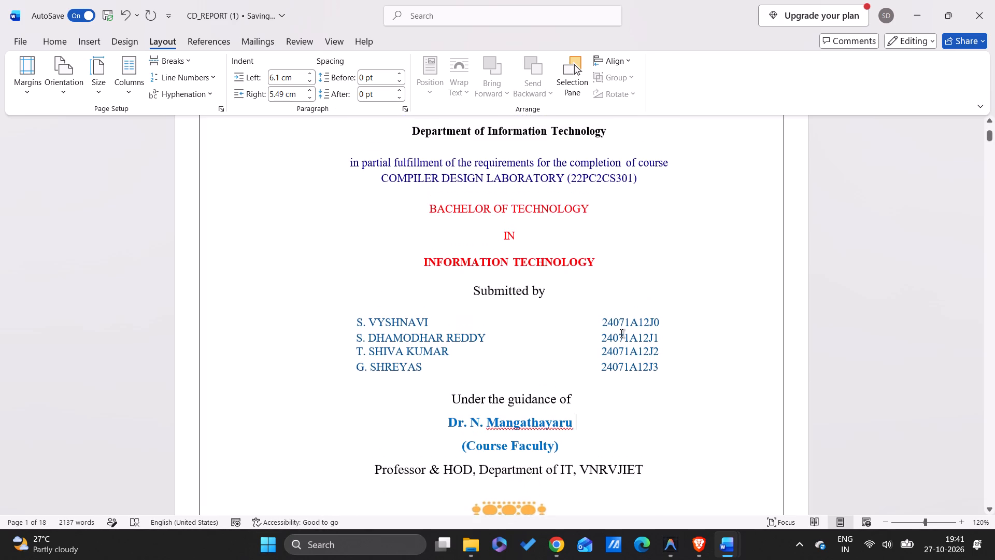
{"action": "scroll", "coordinate": [608, 401], "scroll_direction": "up", "scroll_amount": 3}
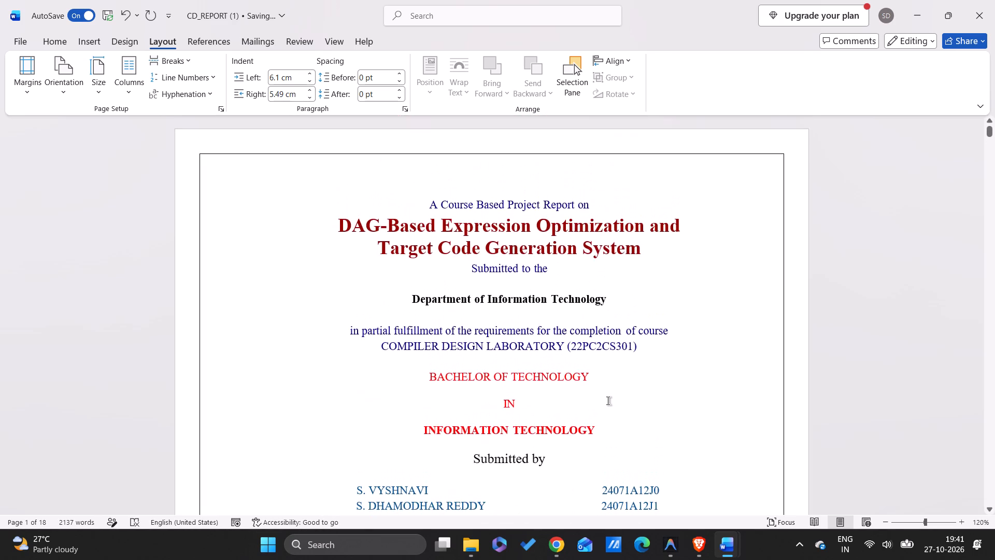
{"action": "scroll", "coordinate": [608, 401], "scroll_direction": "up", "scroll_amount": 1}
{"action": "scroll", "coordinate": [608, 401], "scroll_direction": "down", "scroll_amount": 6}
{"action": "scroll", "coordinate": [608, 401], "scroll_direction": "up", "scroll_amount": 1}
{"action": "scroll", "coordinate": [608, 401], "scroll_direction": "down", "scroll_amount": 4}
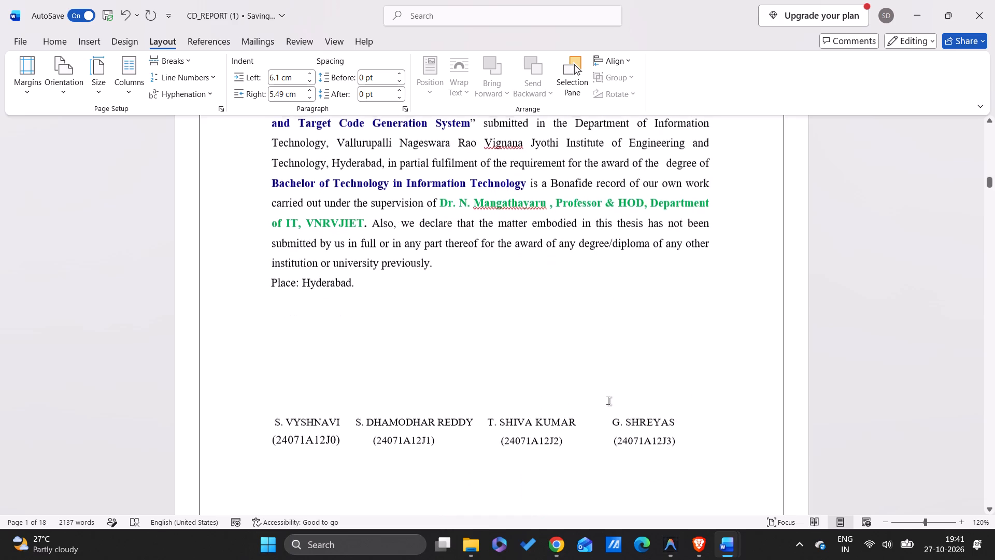
{"action": "scroll", "coordinate": [608, 401], "scroll_direction": "up", "scroll_amount": 4}
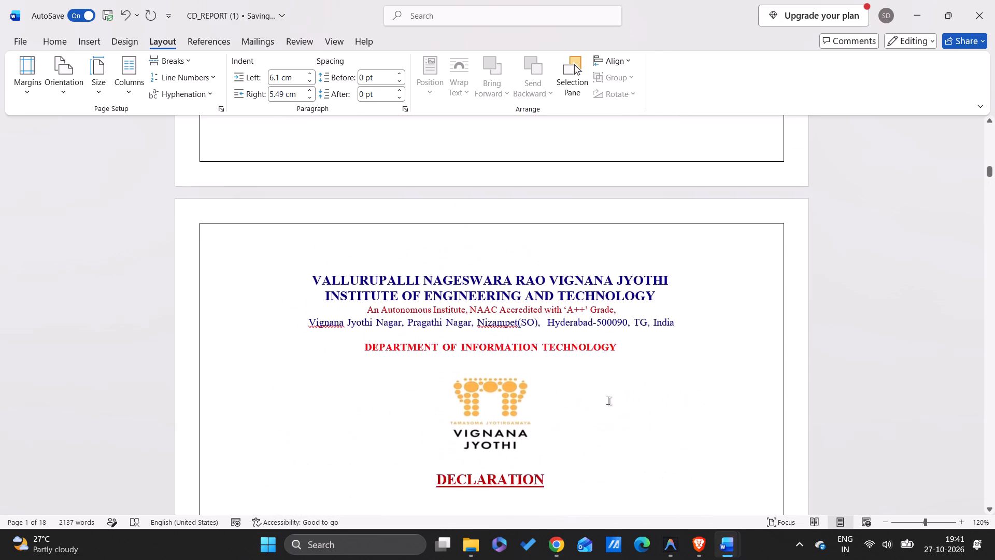
{"action": "scroll", "coordinate": [608, 401], "scroll_direction": "up", "scroll_amount": 2}
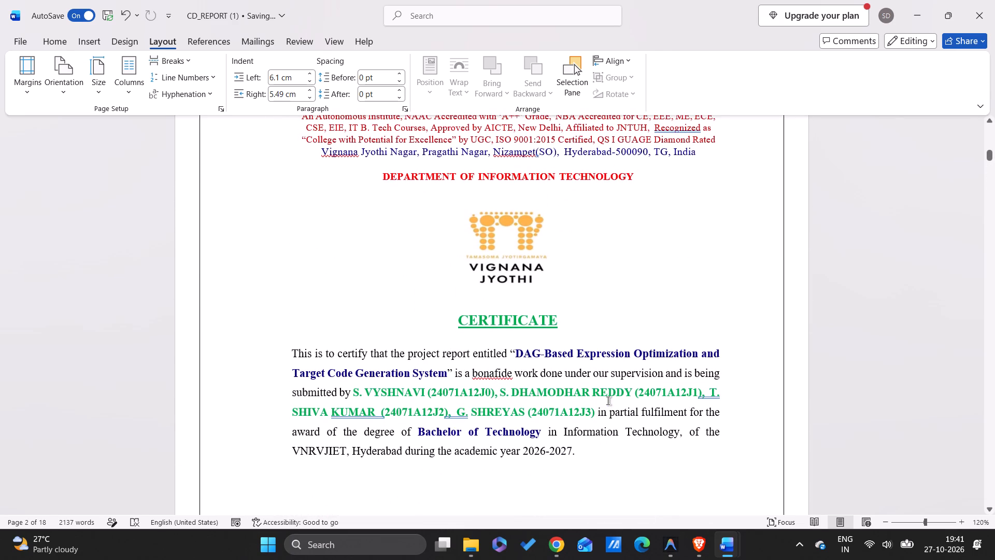
{"action": "scroll", "coordinate": [563, 399], "scroll_direction": "up", "scroll_amount": 1}
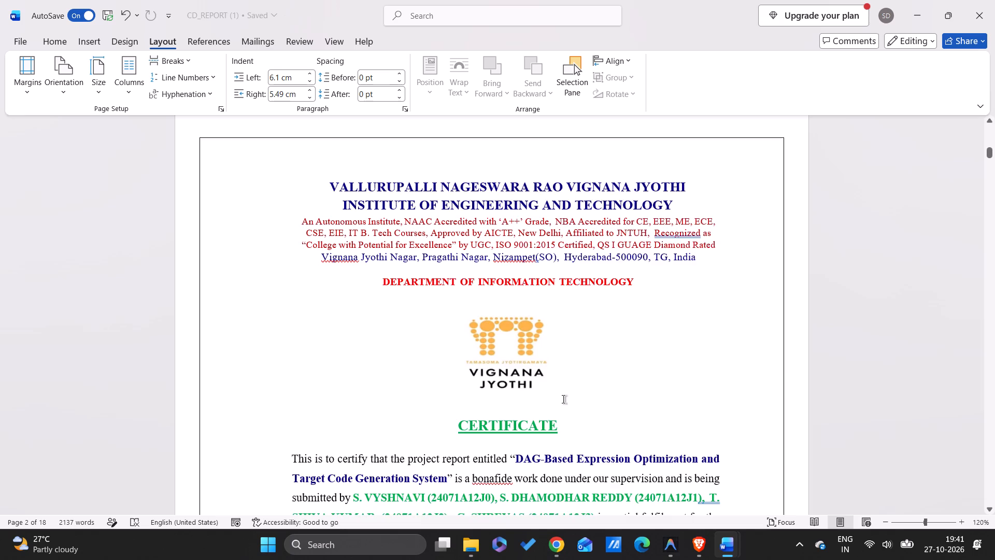
{"action": "scroll", "coordinate": [563, 399], "scroll_direction": "down", "scroll_amount": 1}
{"action": "scroll", "coordinate": [563, 399], "scroll_direction": "up", "scroll_amount": 3}
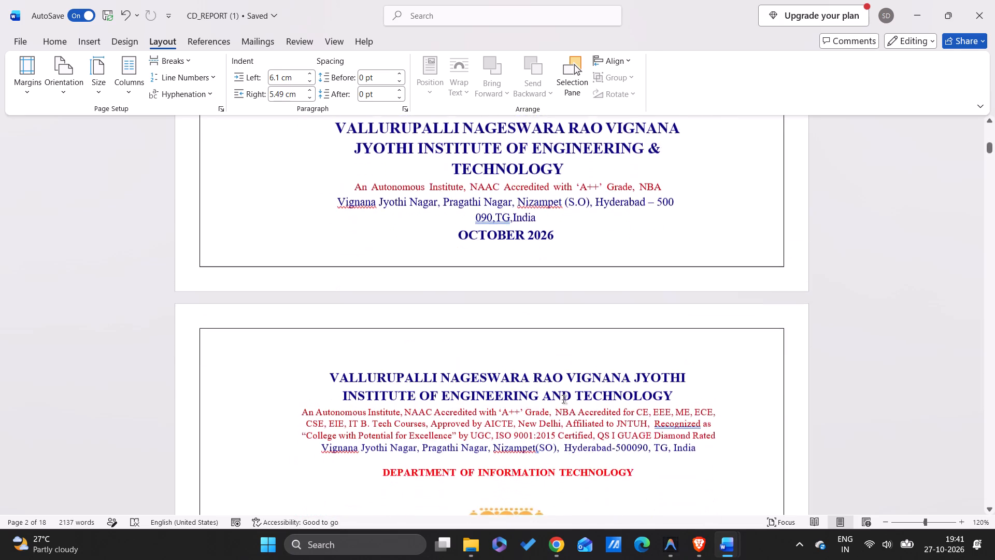
{"action": "scroll", "coordinate": [563, 399], "scroll_direction": "up", "scroll_amount": 2}
{"action": "scroll", "coordinate": [563, 399], "scroll_direction": "down", "scroll_amount": 6, "text": "ctrl"}
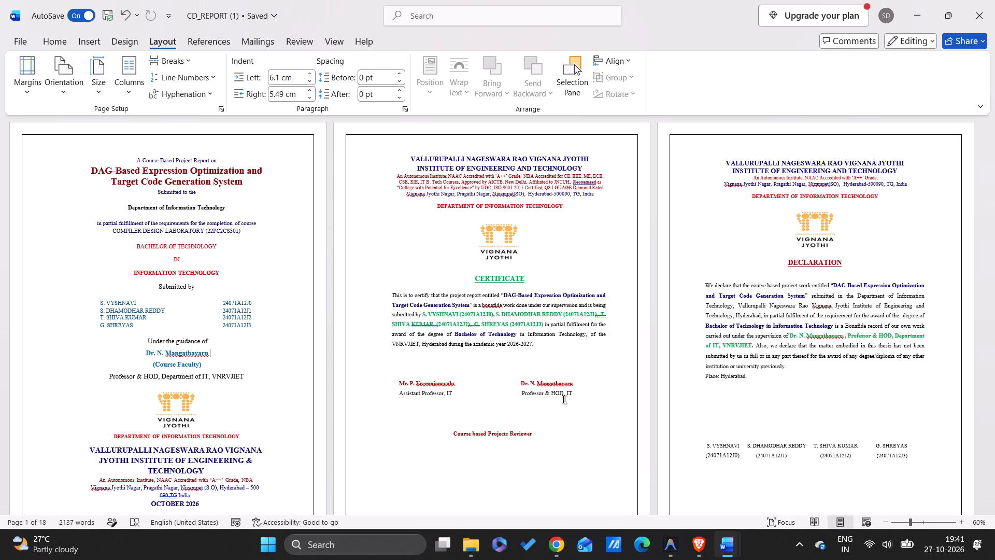
Review all pages of the report from the cover page through the code, test cases, conclusion and references.
{"action": "scroll", "coordinate": [563, 399], "scroll_direction": "down", "scroll_amount": 1}
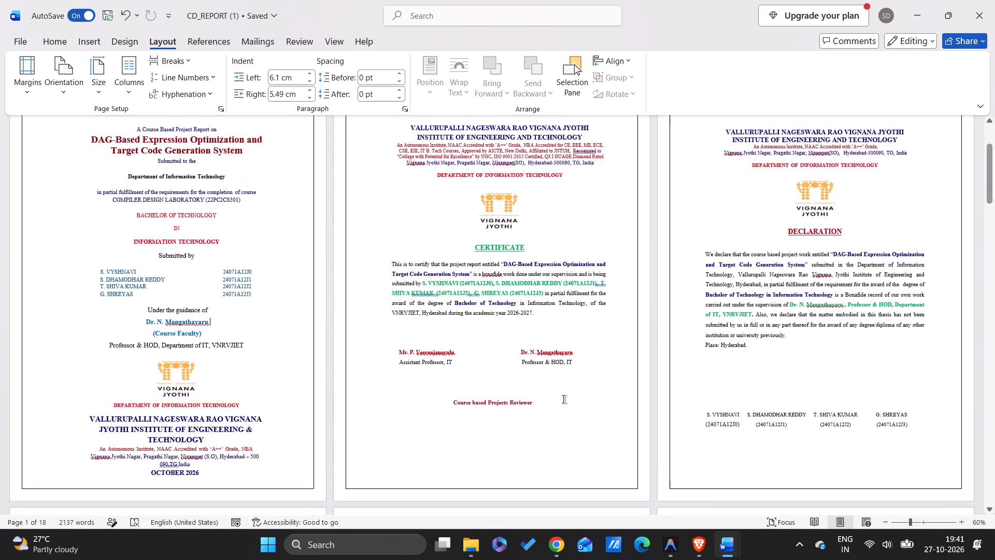
{"action": "scroll", "coordinate": [563, 399], "scroll_direction": "down", "scroll_amount": 12}
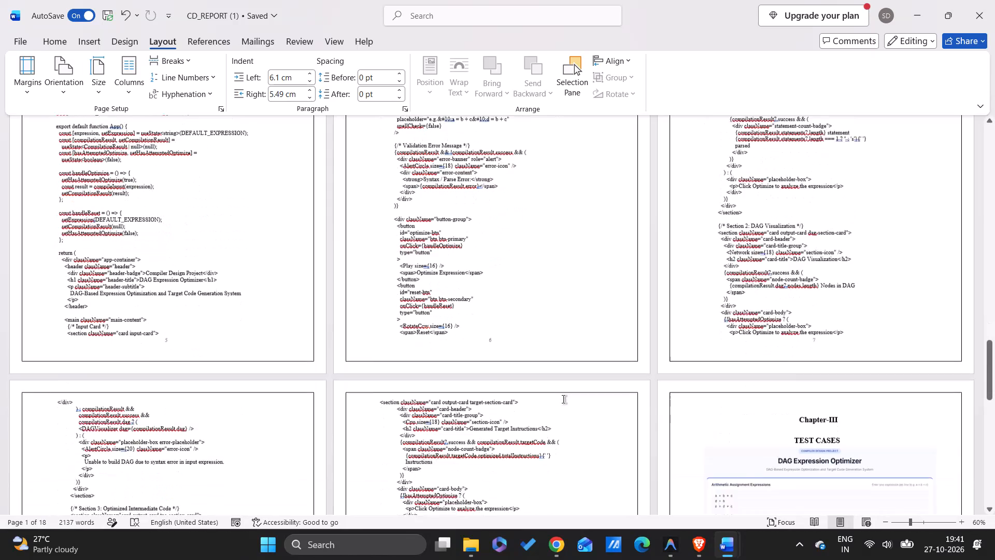
{"action": "scroll", "coordinate": [563, 399], "scroll_direction": "up", "scroll_amount": 3}
{"action": "scroll", "coordinate": [563, 399], "scroll_direction": "down", "scroll_amount": 9}
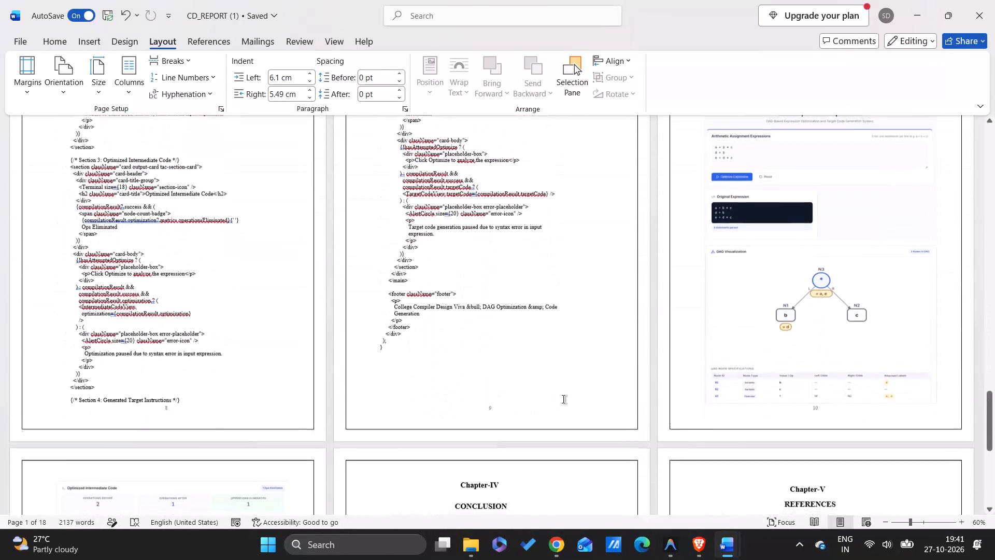
{"action": "scroll", "coordinate": [563, 399], "scroll_direction": "down", "scroll_amount": 1}
{"action": "scroll", "coordinate": [563, 399], "scroll_direction": "up", "scroll_amount": 1}
{"action": "scroll", "coordinate": [563, 399], "scroll_direction": "down", "scroll_amount": 8}
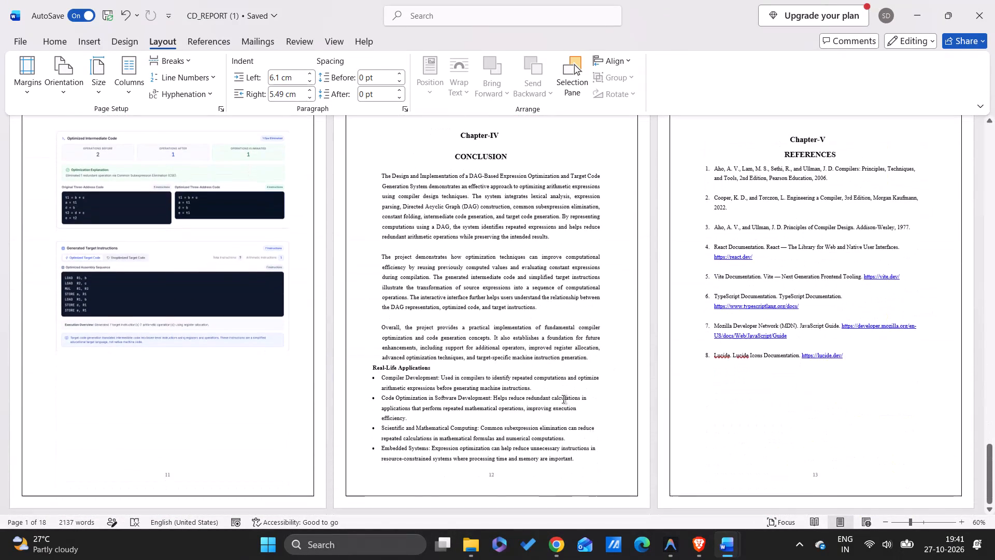
{"action": "scroll", "coordinate": [663, 386], "scroll_direction": "up", "scroll_amount": 8}
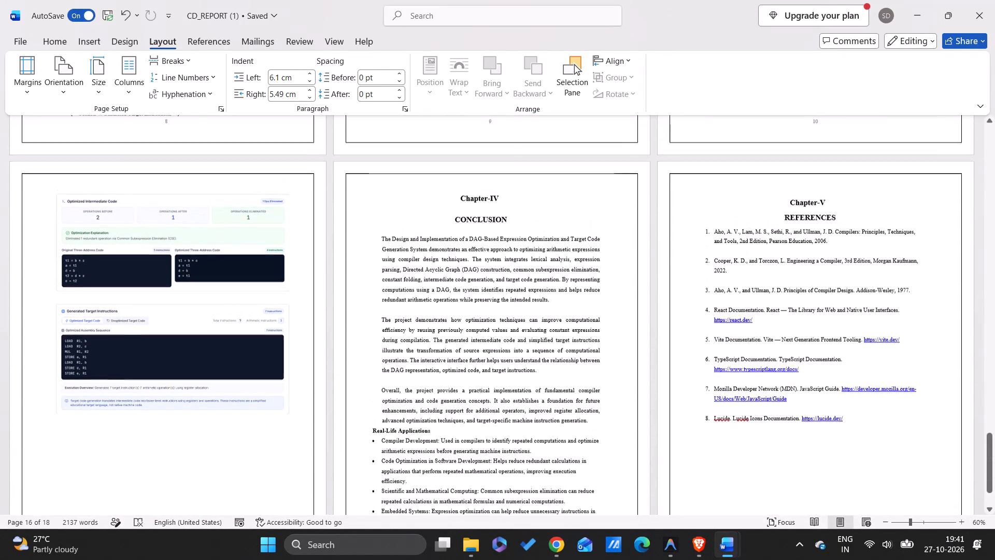
{"action": "scroll", "coordinate": [663, 386], "scroll_direction": "up", "scroll_amount": 13}
{"action": "scroll", "coordinate": [545, 350], "scroll_direction": "up", "scroll_amount": 1}
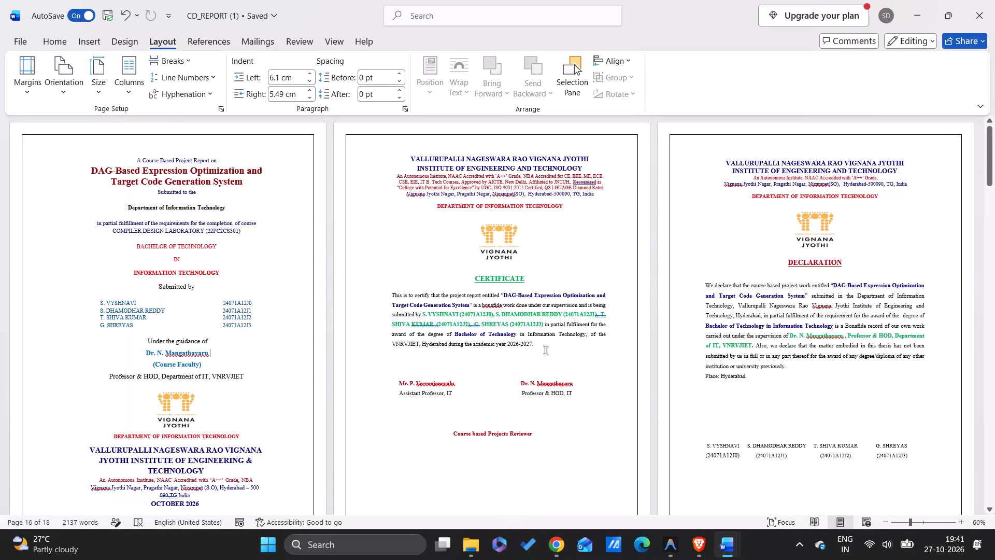
{"action": "left_click", "coordinate": [22, 41]}
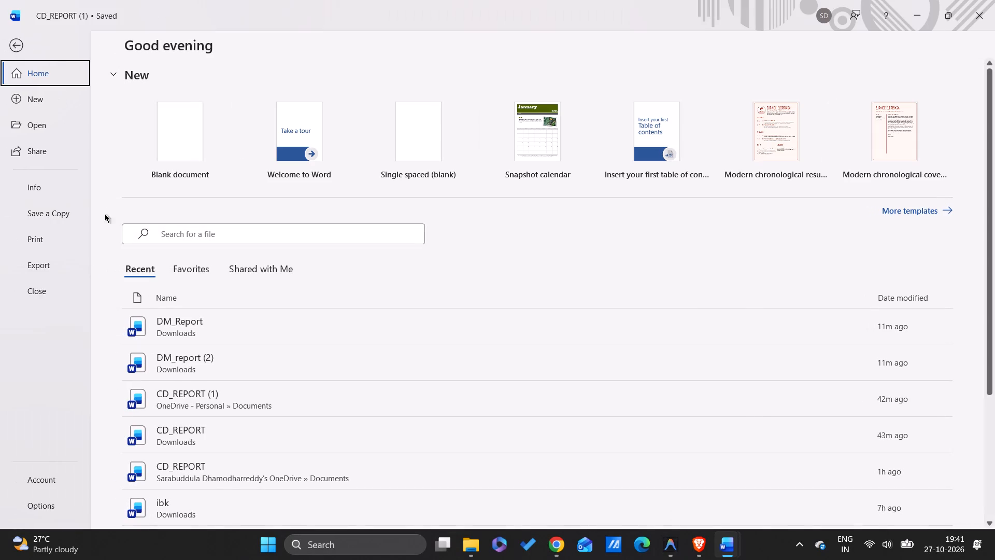
{"action": "left_click", "coordinate": [61, 263]}
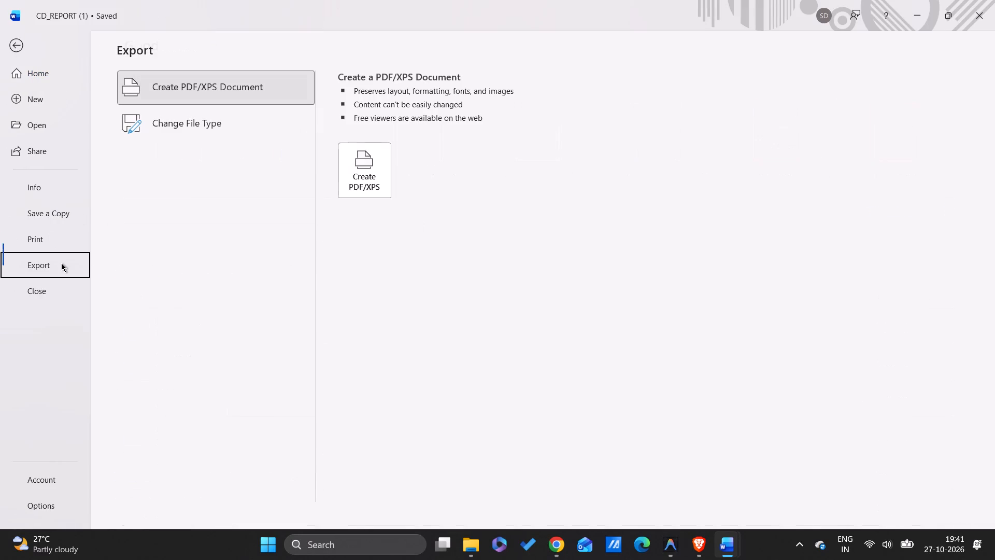
{"action": "left_click", "coordinate": [359, 180]}
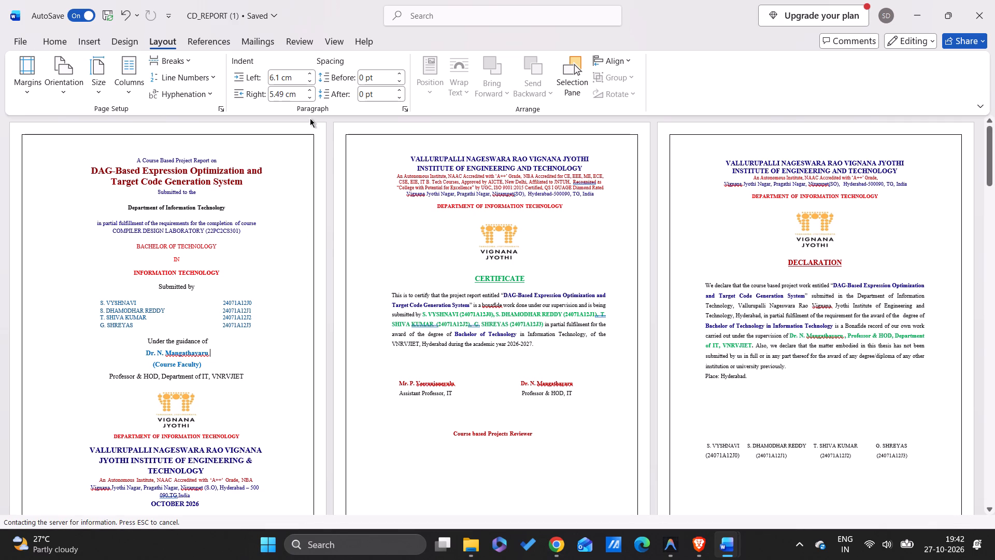
{"action": "left_click", "coordinate": [29, 39]}
{"action": "left_click", "coordinate": [477, 536]}
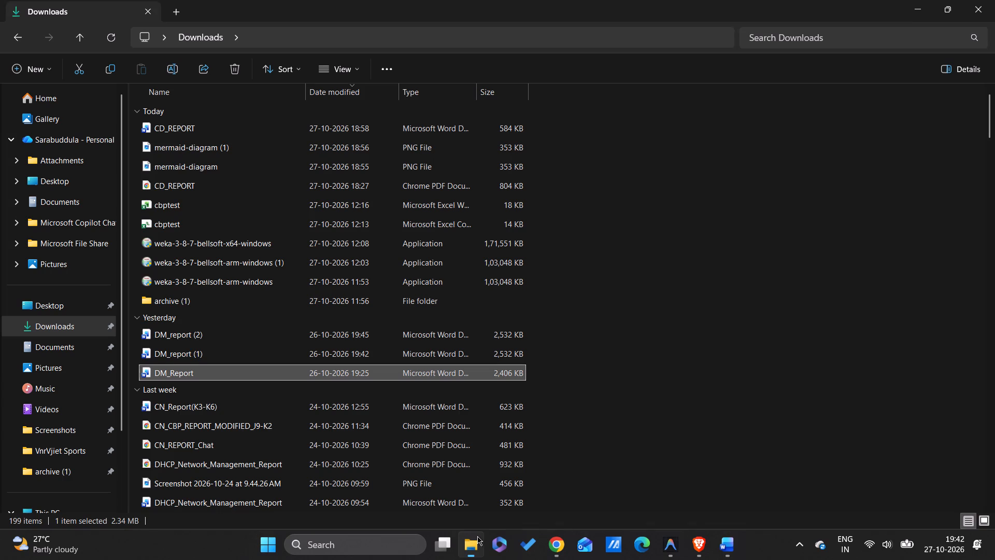
{"action": "left_click", "coordinate": [901, 1]}
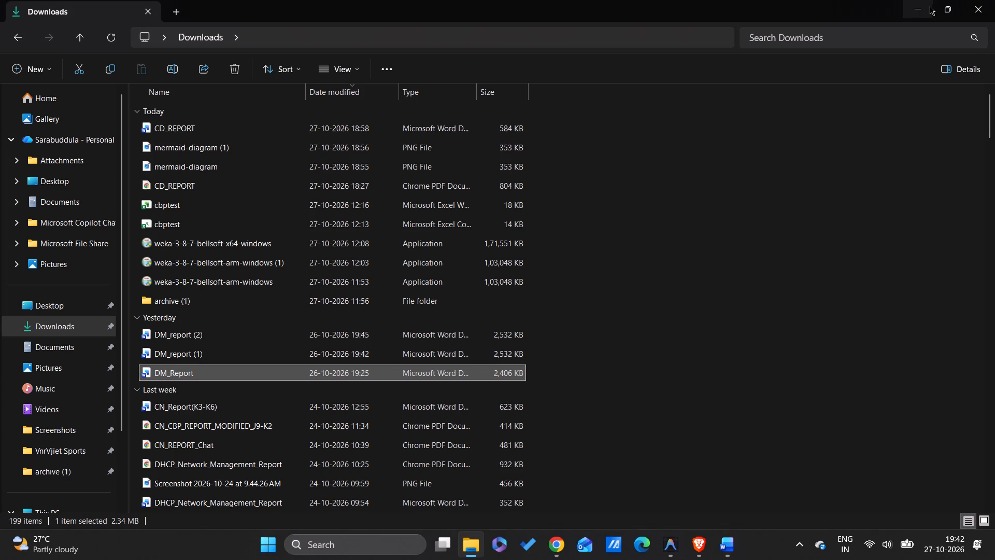
{"action": "left_click", "coordinate": [930, 6]}
{"action": "left_click", "coordinate": [55, 48]}
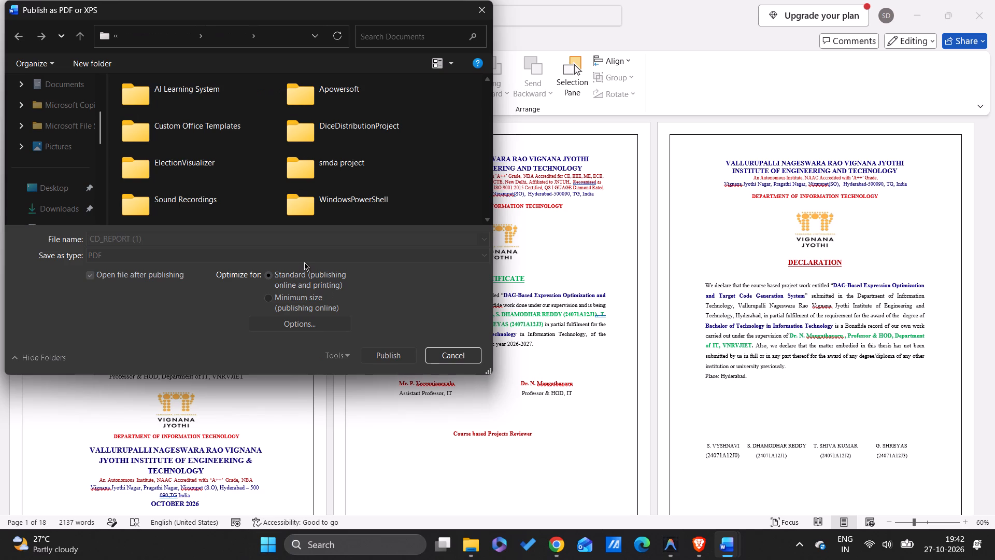
{"action": "left_click", "coordinate": [167, 237]}
{"action": "left_click", "coordinate": [167, 237]}
{"action": "key", "text": "BackSpace"}
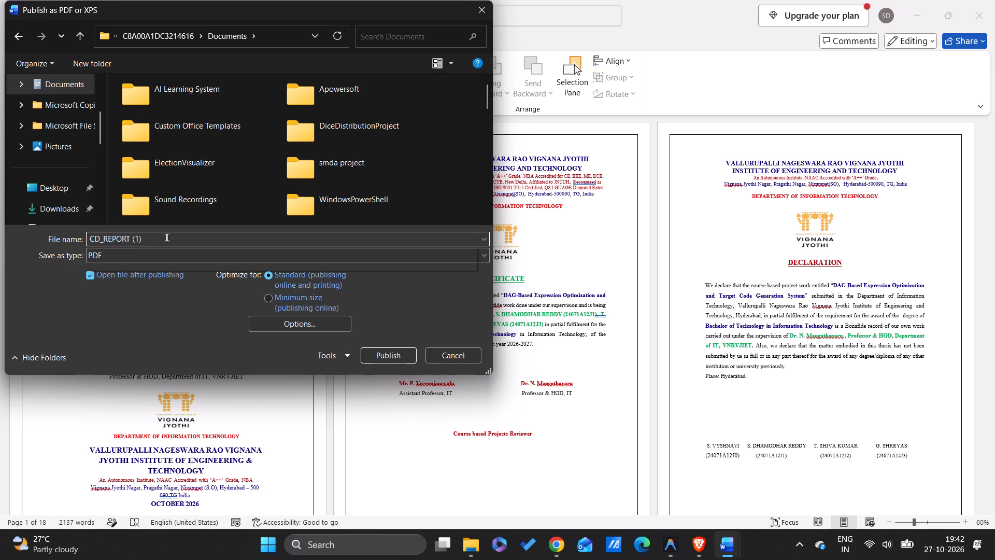
{"action": "key", "text": "BackSpace"}
{"action": "key", "text": "BackSpace"}
{"action": "key", "text": "BackSpace"}
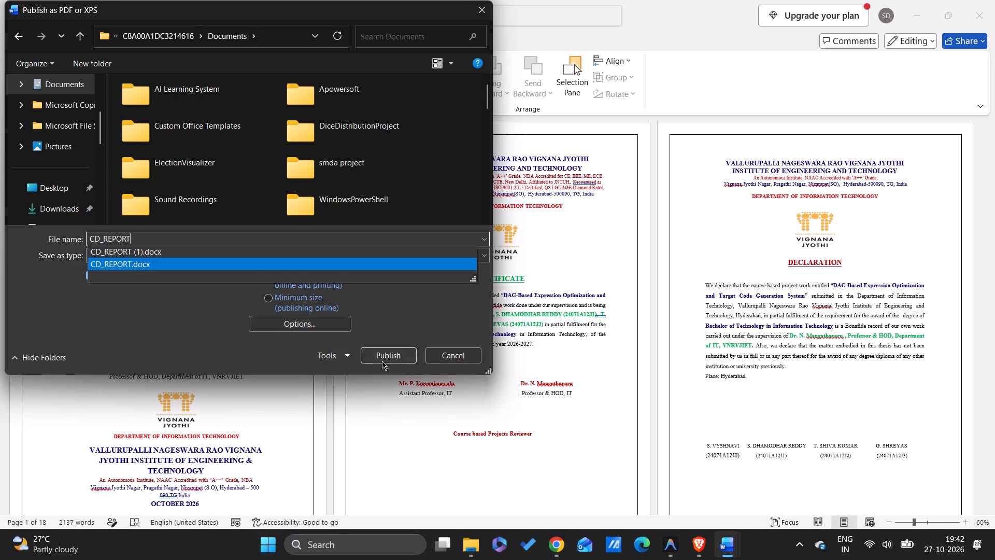